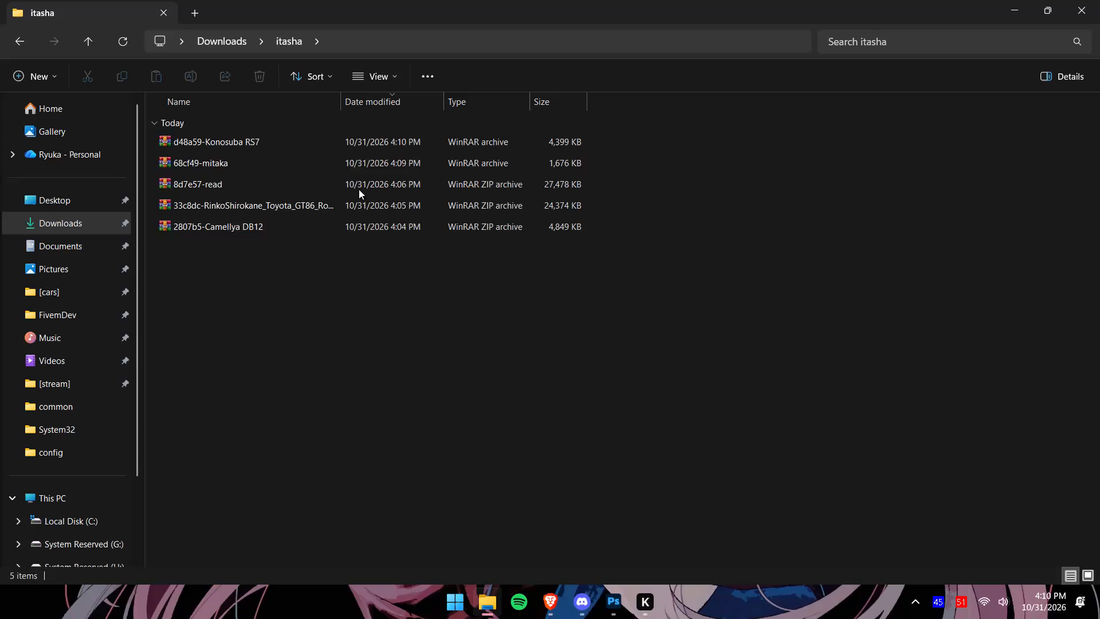
Open the 2807b5-Camellya DB12 archive's Replace folder and place astdb12_sign_1.png into the hachi.png document in Photoshop.
double_click(325, 226)
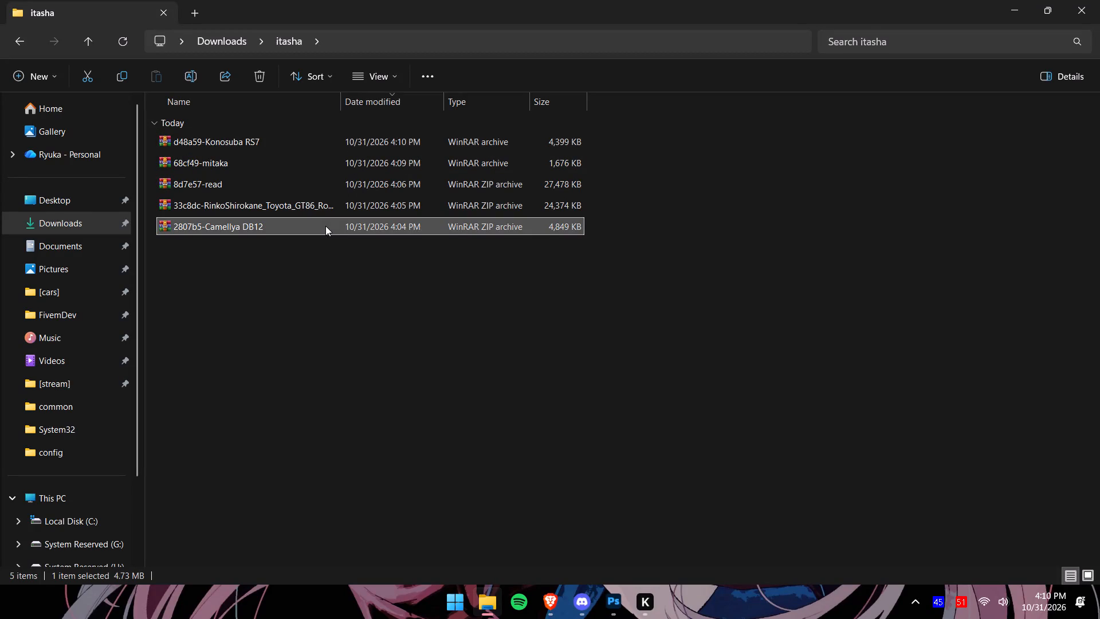
double_click(548, 305)
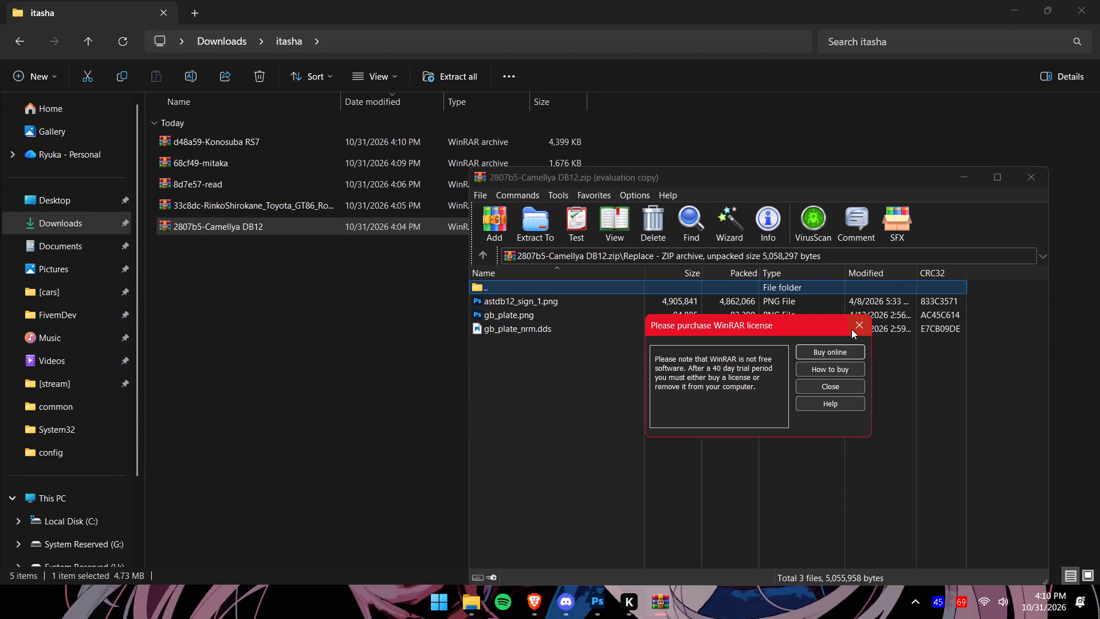
left_click(851, 329)
left_click_drag(700, 171, 704, 134)
left_click_drag(712, 143, 715, 110)
left_click_drag(549, 231, 587, 506)
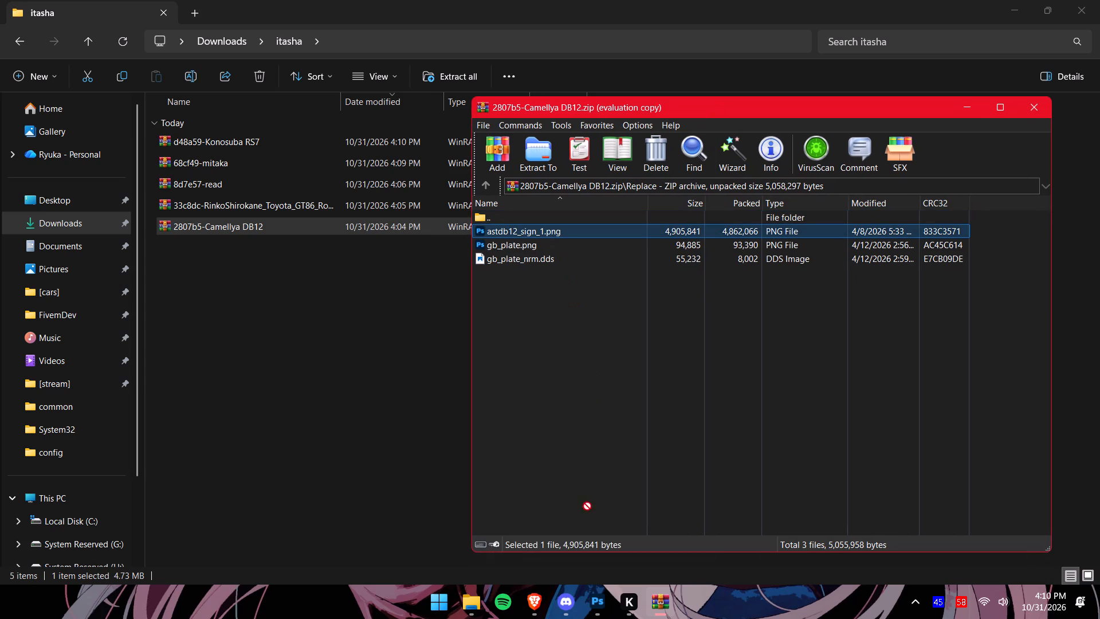
left_click_drag(587, 506, 526, 324)
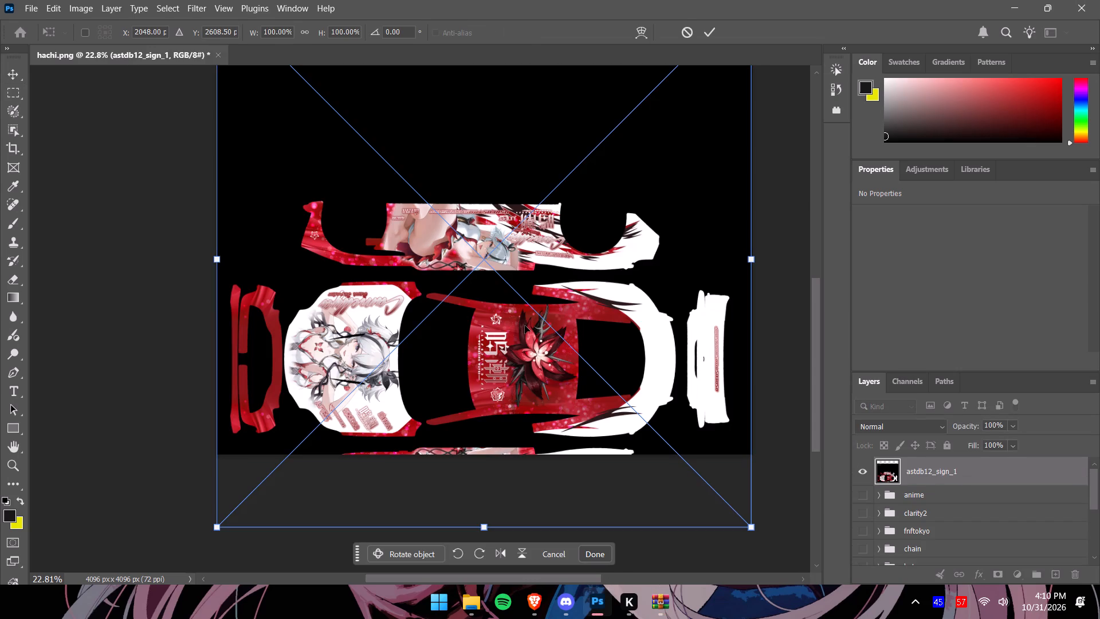
Fit the placed livery image to the full 4096 by 4096 px canvas and commit the transform.
left_click_drag(484, 527, 483, 428)
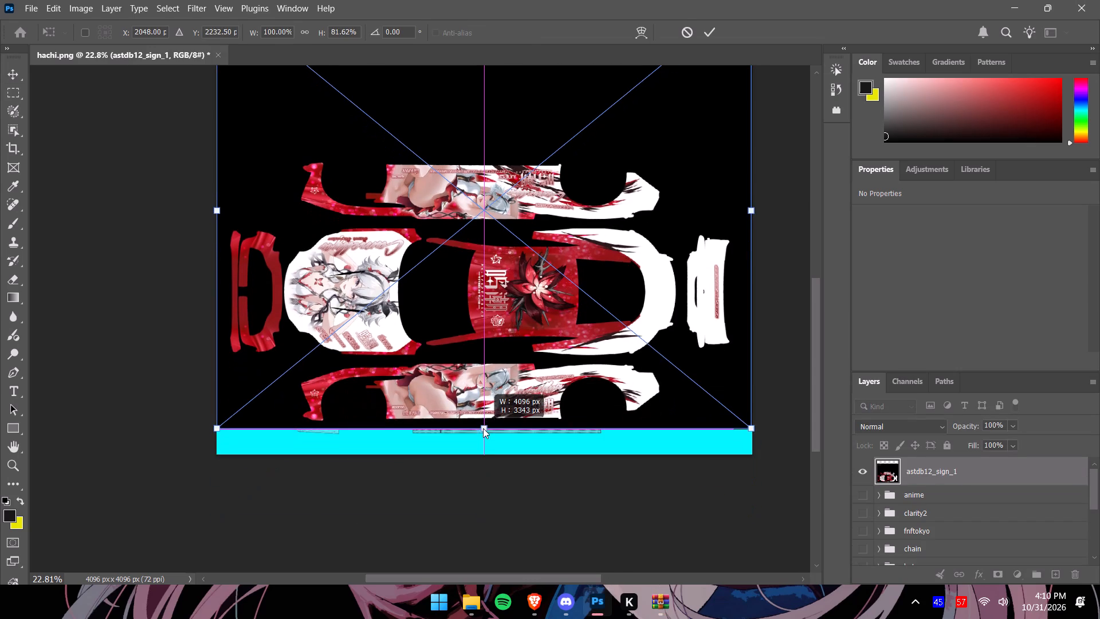
left_click_drag(483, 428, 488, 446)
left_click_drag(486, 449, 486, 455)
left_click_drag(815, 338, 806, 273)
left_click_drag(484, 181, 479, 111)
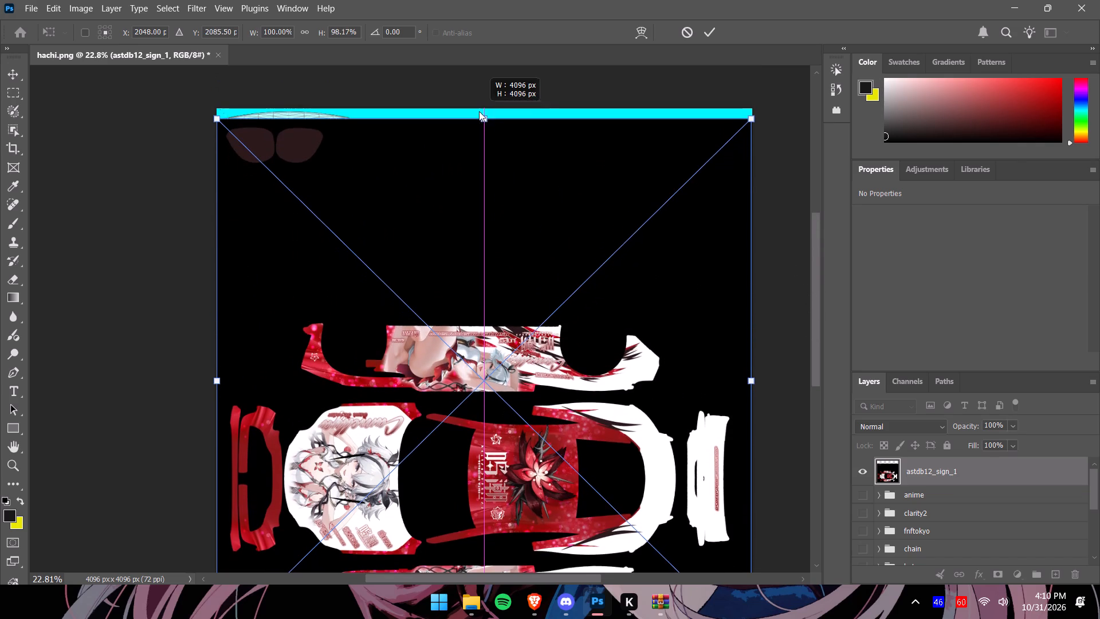
left_click_drag(479, 111, 480, 104)
left_click_drag(819, 353, 816, 384)
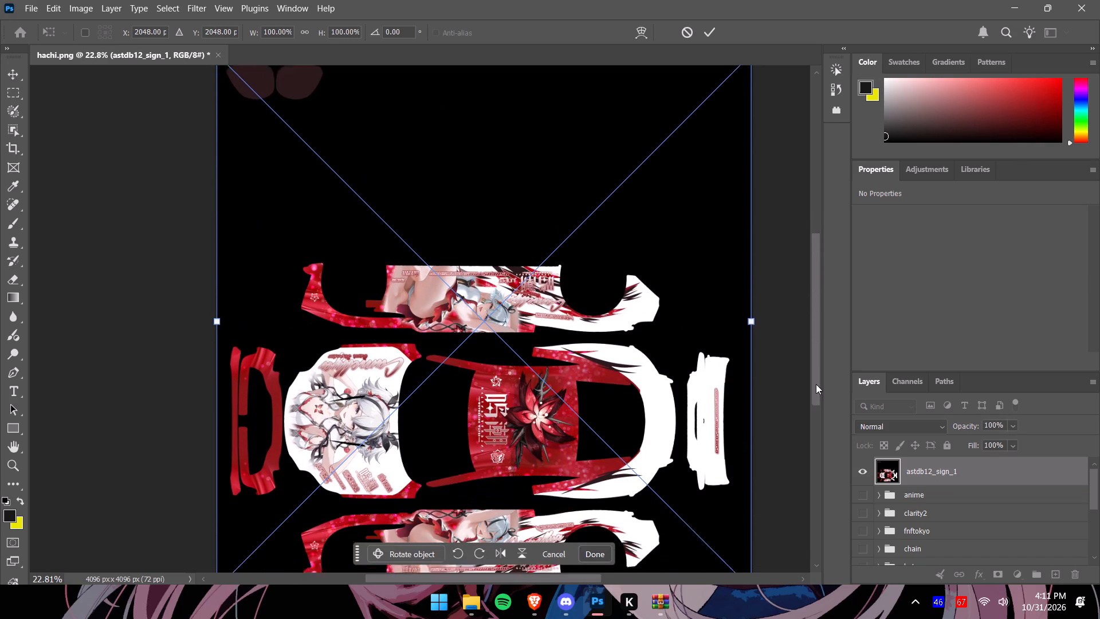
left_click_drag(816, 384, 812, 412)
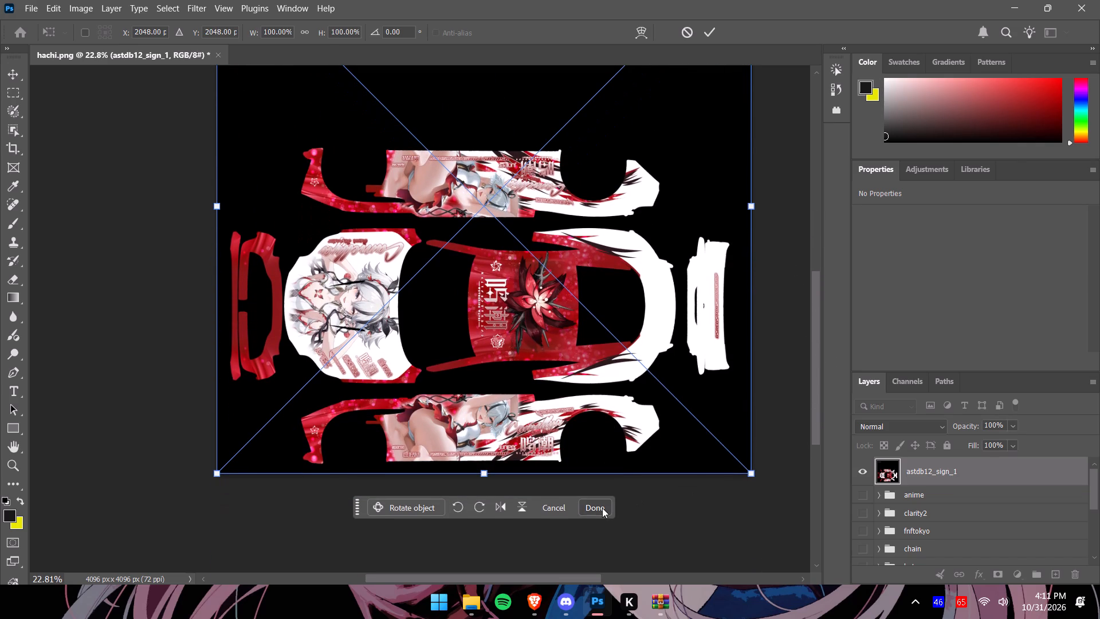
left_click(603, 508)
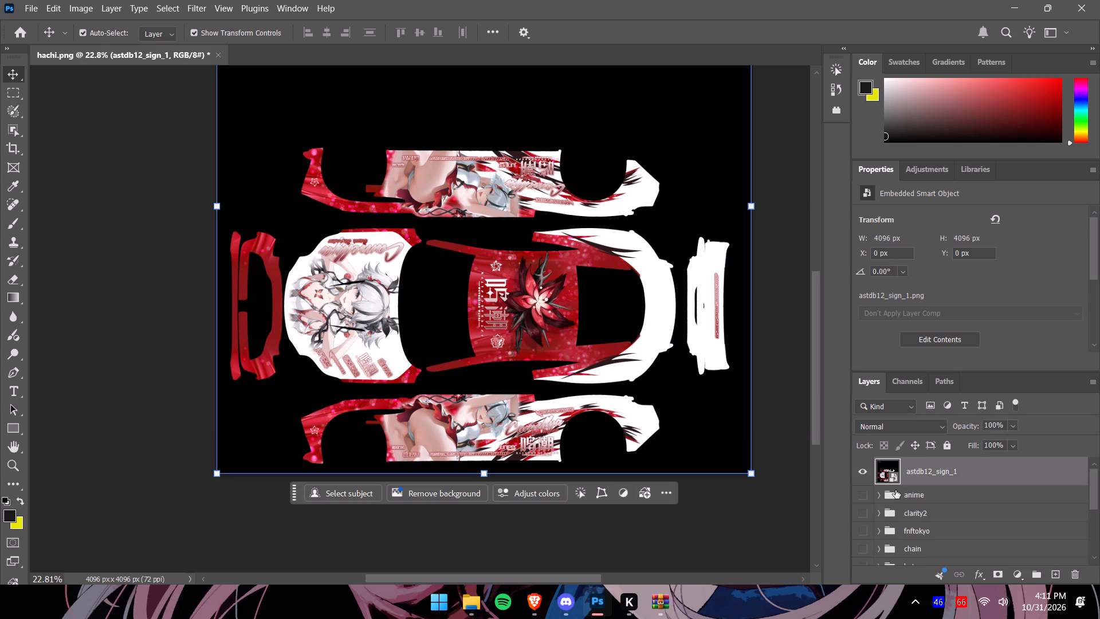
Switch to WinRAR and close the 2807b5-Camellya DB12.zip archive.
left_click(661, 599)
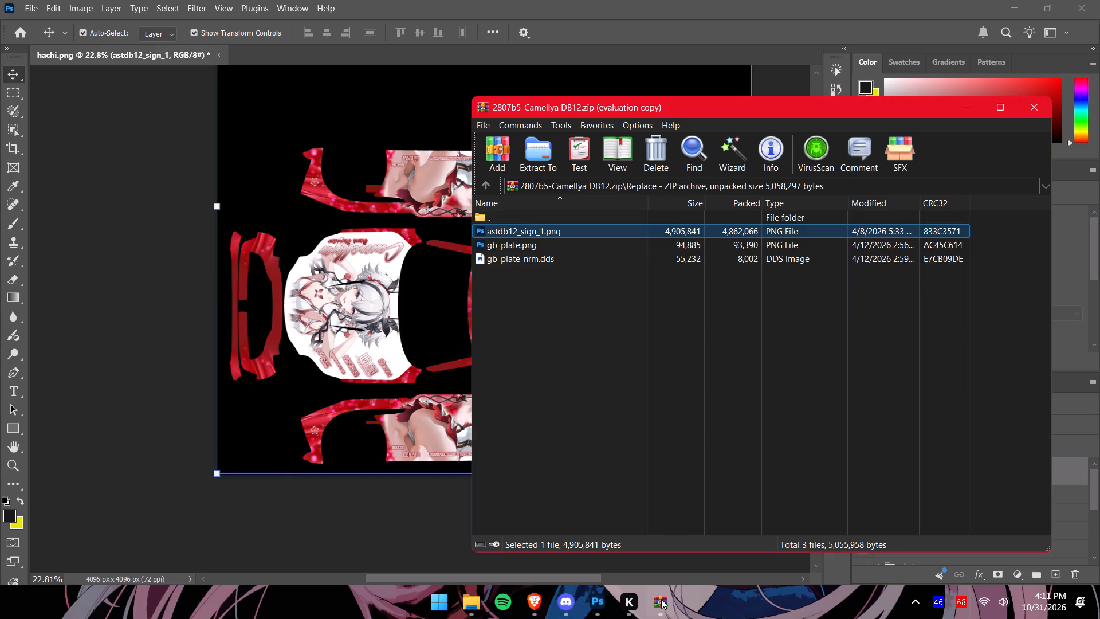
left_click(1044, 113)
Create a new layer group named "came".
right_click(999, 492)
right_click(969, 470)
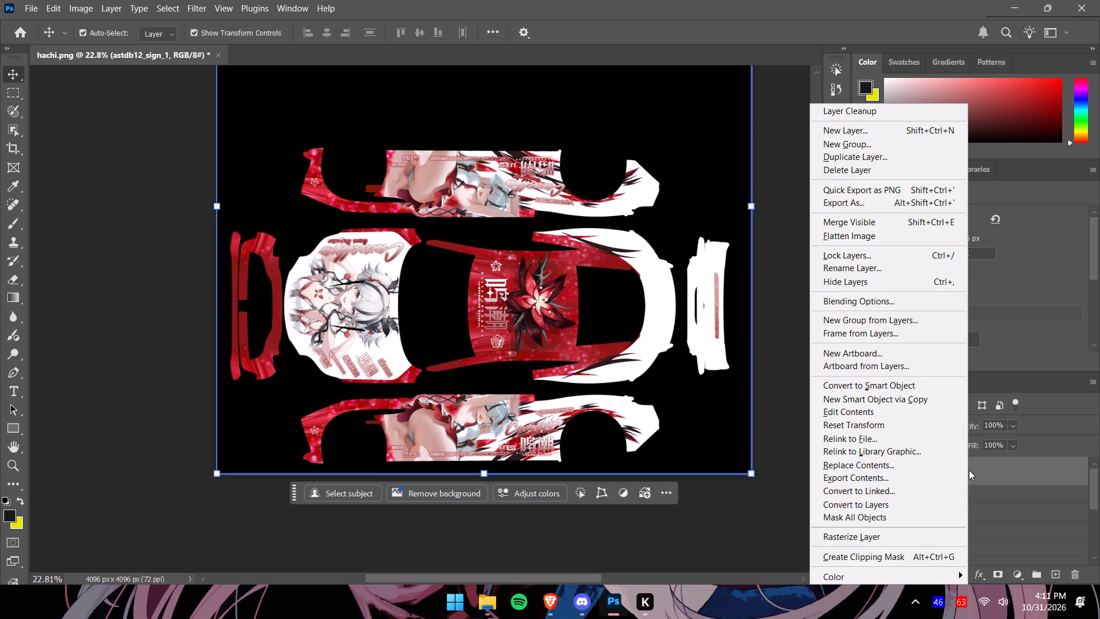
left_click(865, 146)
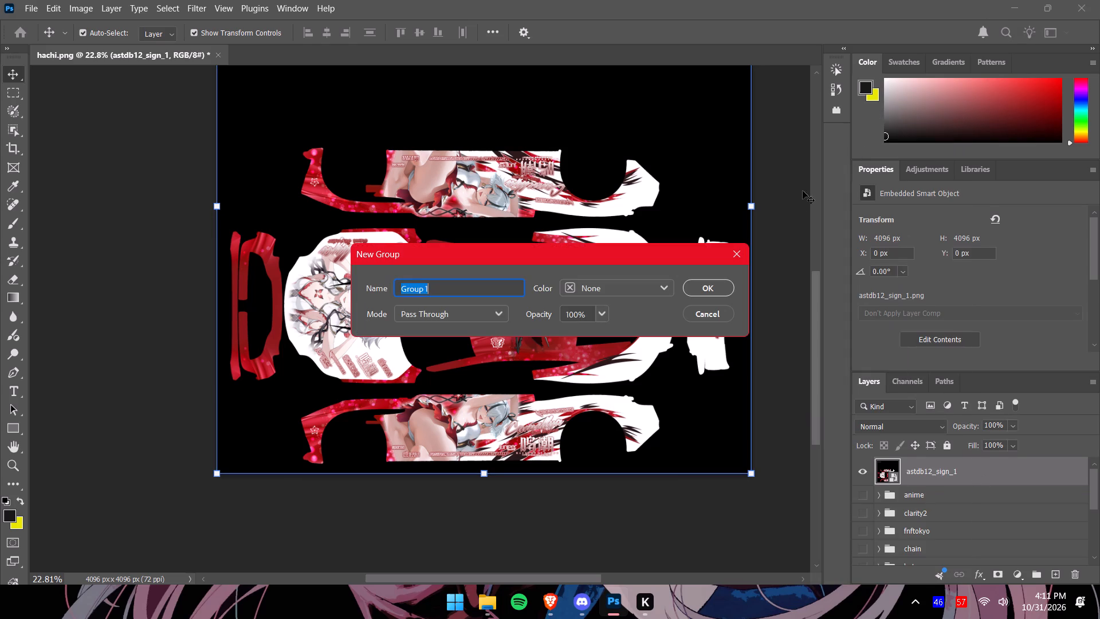
type("ca")
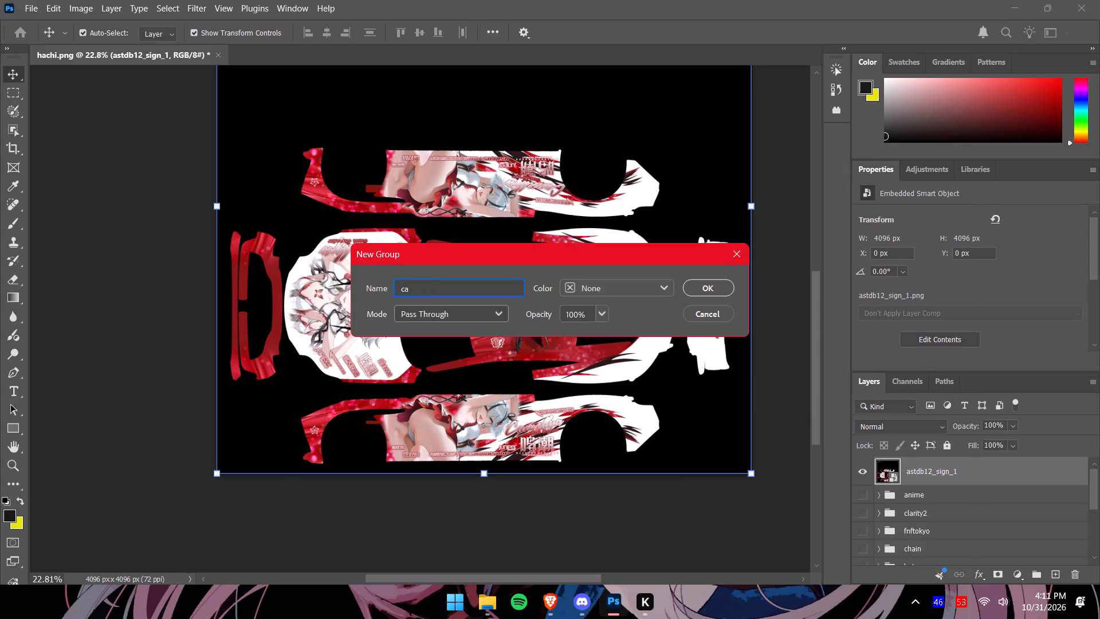
type("me")
key("Return")
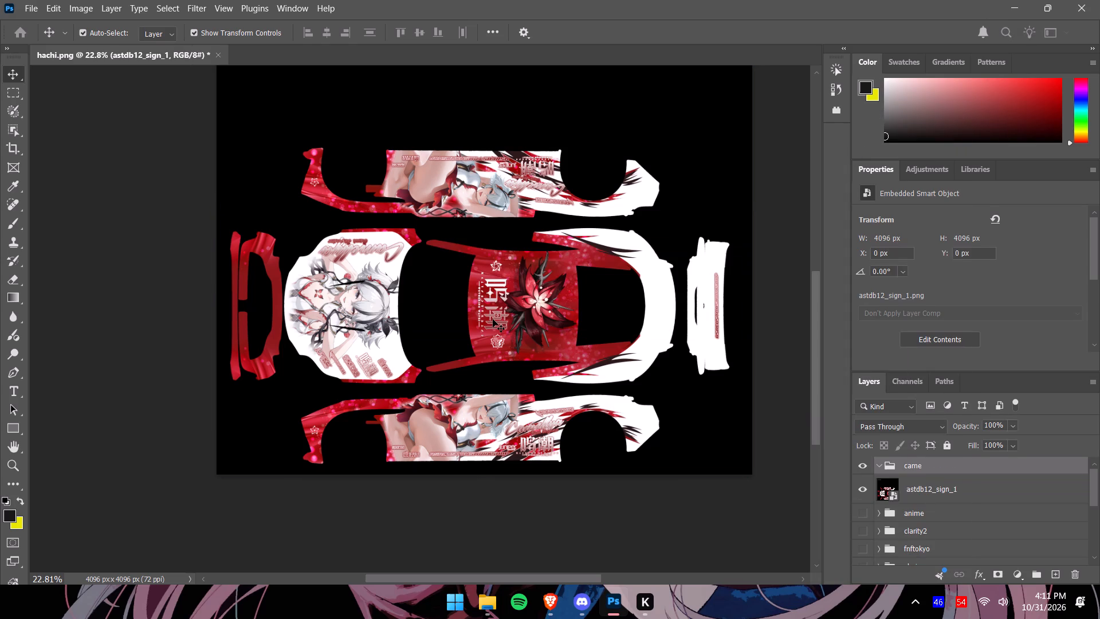
Move the astdb12_sign_1 layer into the came group.
left_click_drag(926, 486, 926, 485)
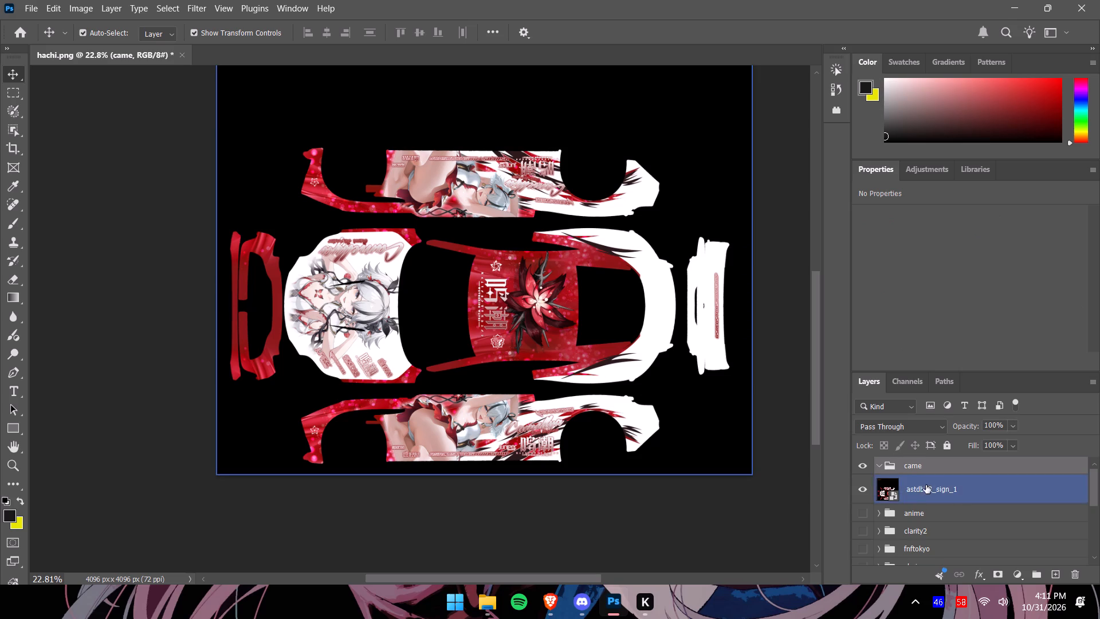
left_click_drag(926, 485, 927, 470)
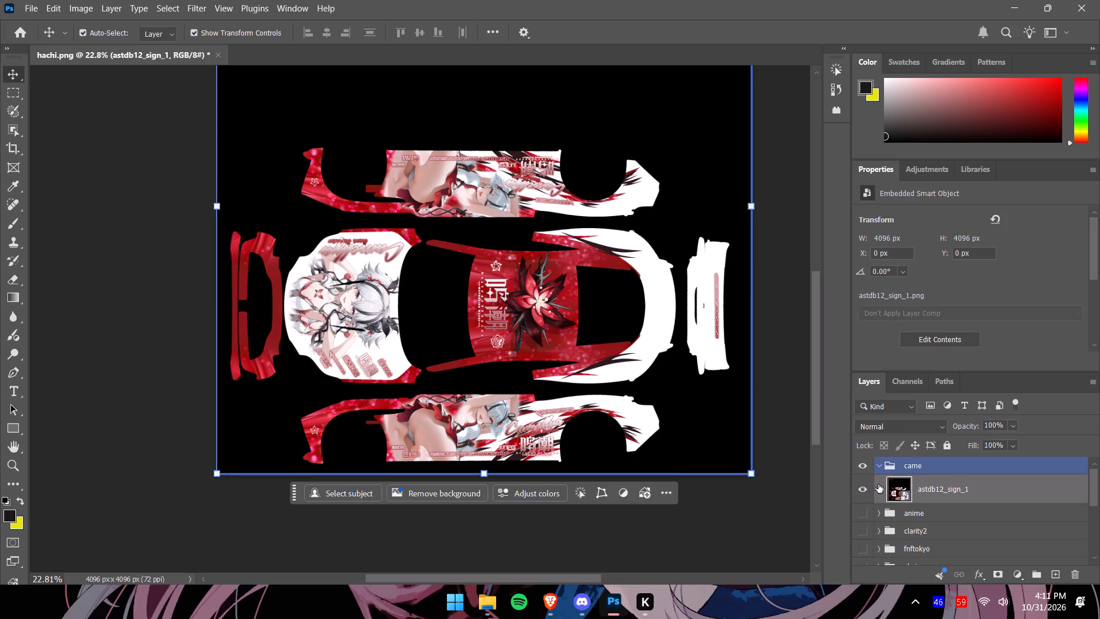
scroll(889, 495, "down", 10)
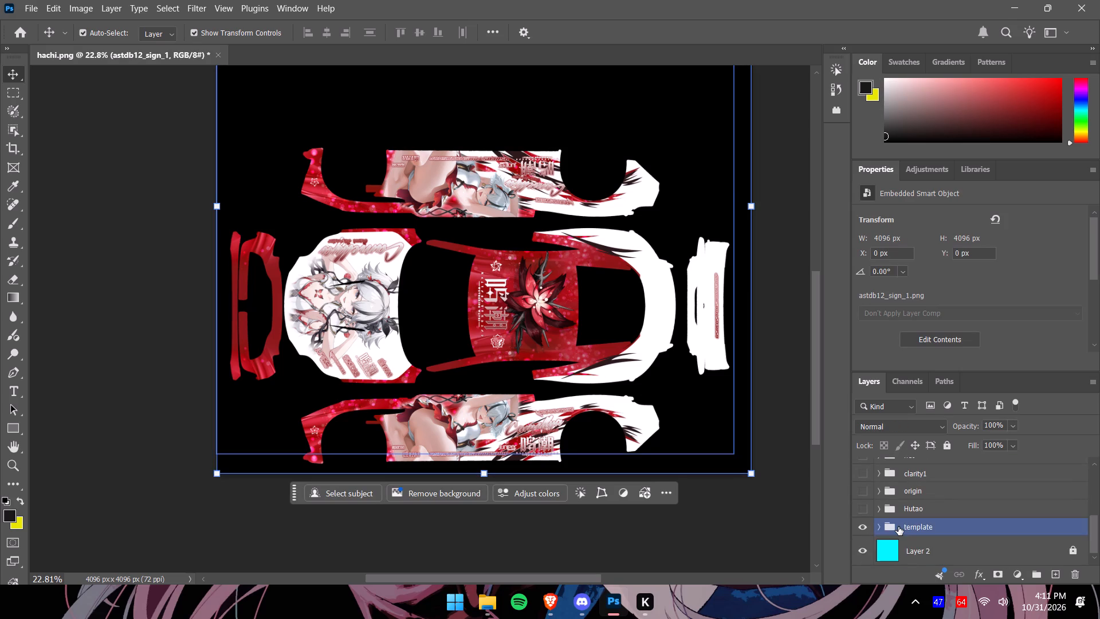
scroll(898, 527, "up", 11)
Lower the came group's opacity to 65%.
left_click(1004, 478)
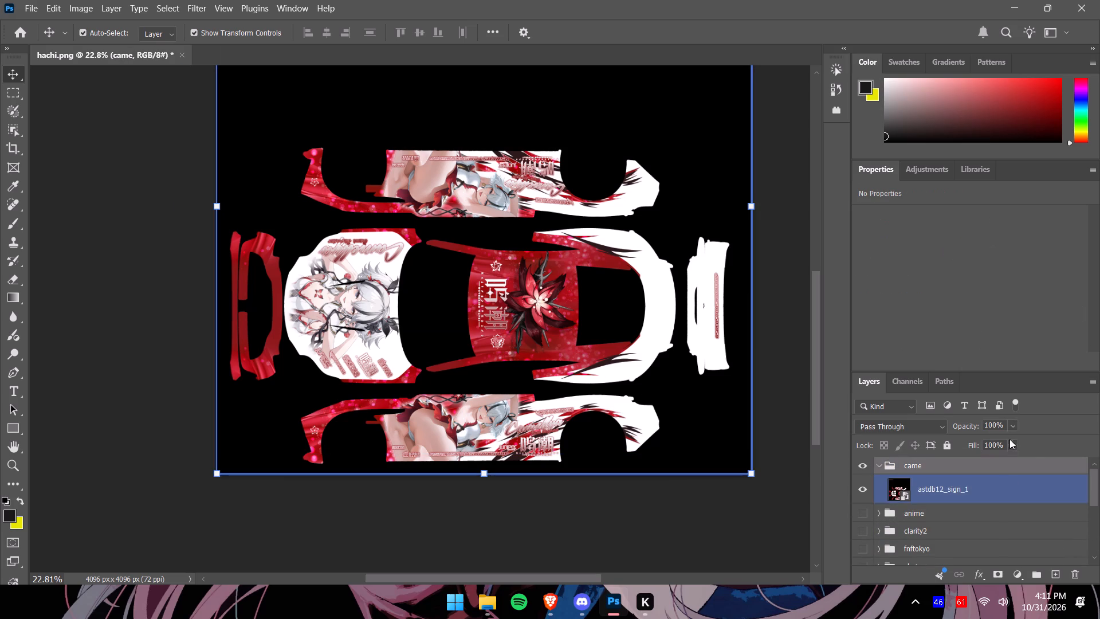
left_click(1008, 428)
left_click_drag(1026, 444, 1010, 442)
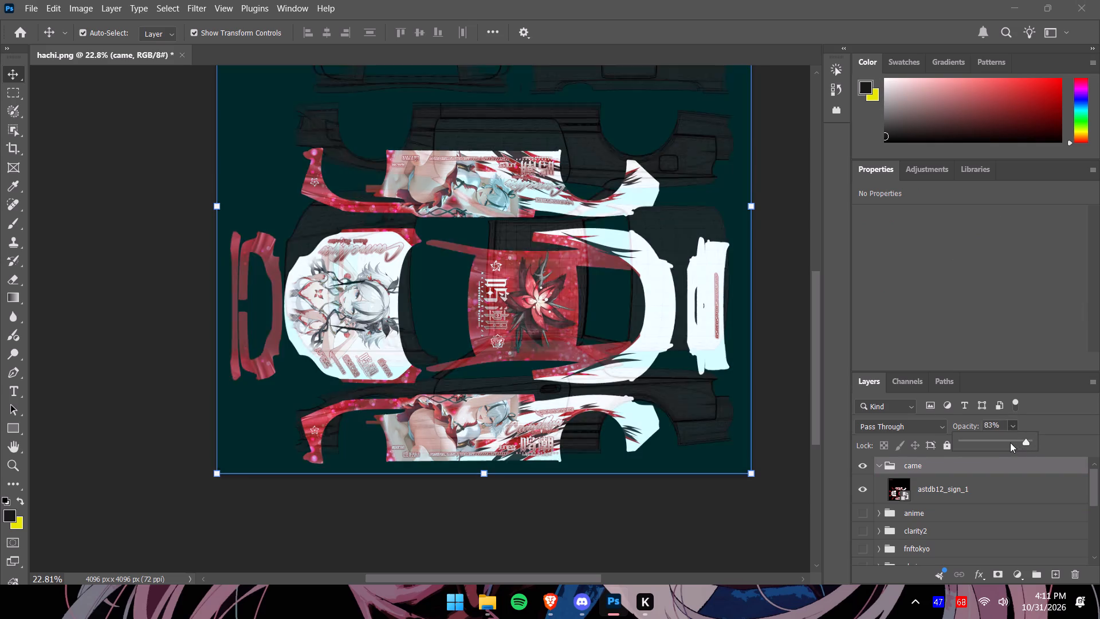
left_click_drag(1010, 442, 1005, 442)
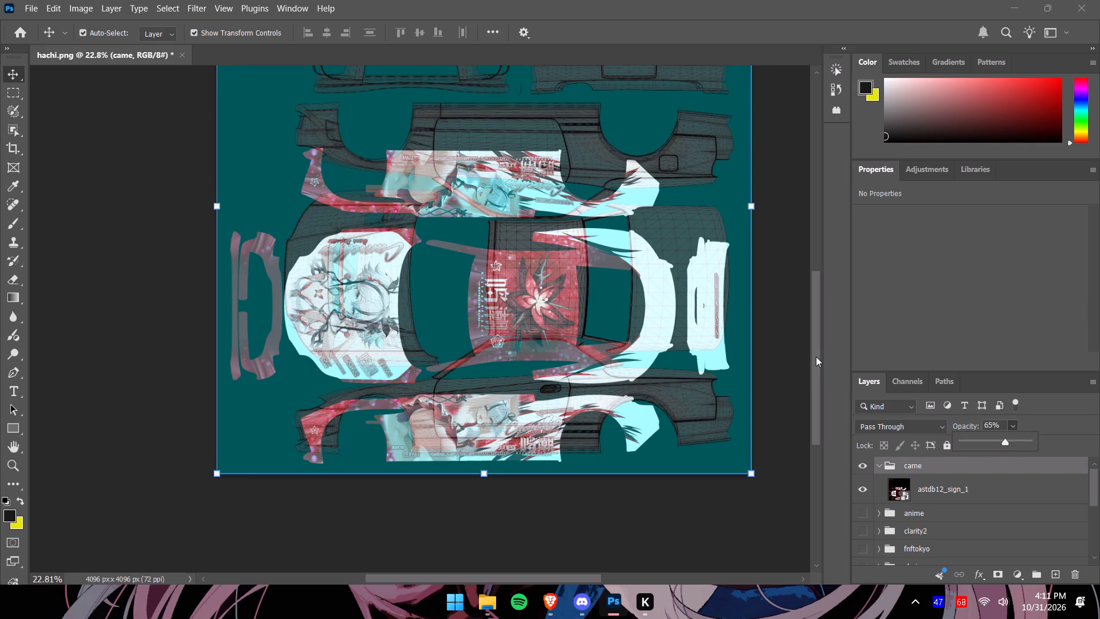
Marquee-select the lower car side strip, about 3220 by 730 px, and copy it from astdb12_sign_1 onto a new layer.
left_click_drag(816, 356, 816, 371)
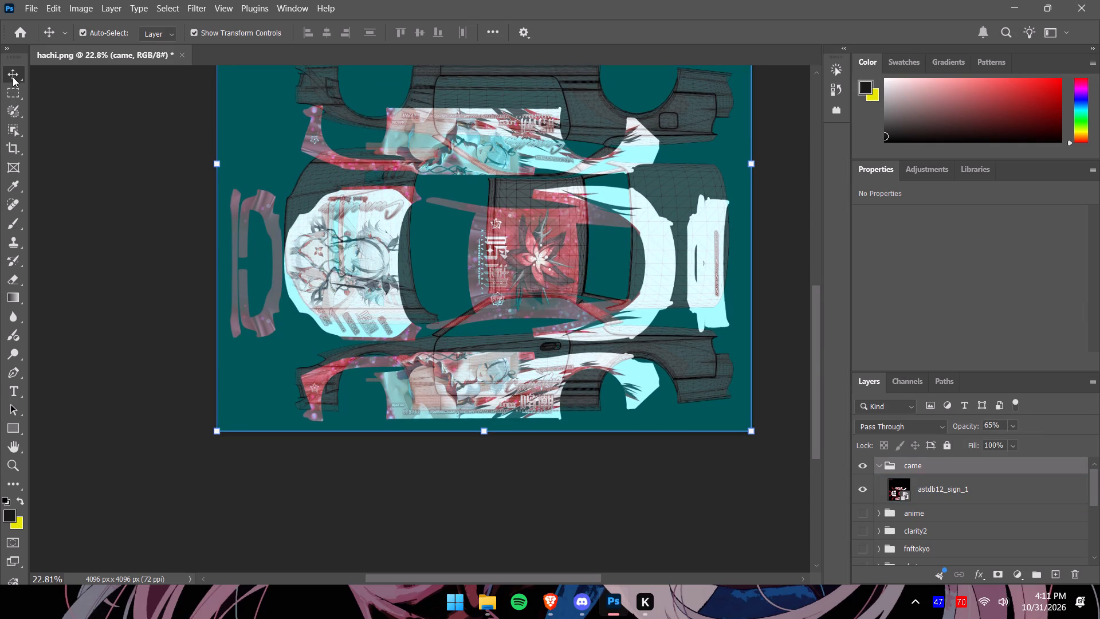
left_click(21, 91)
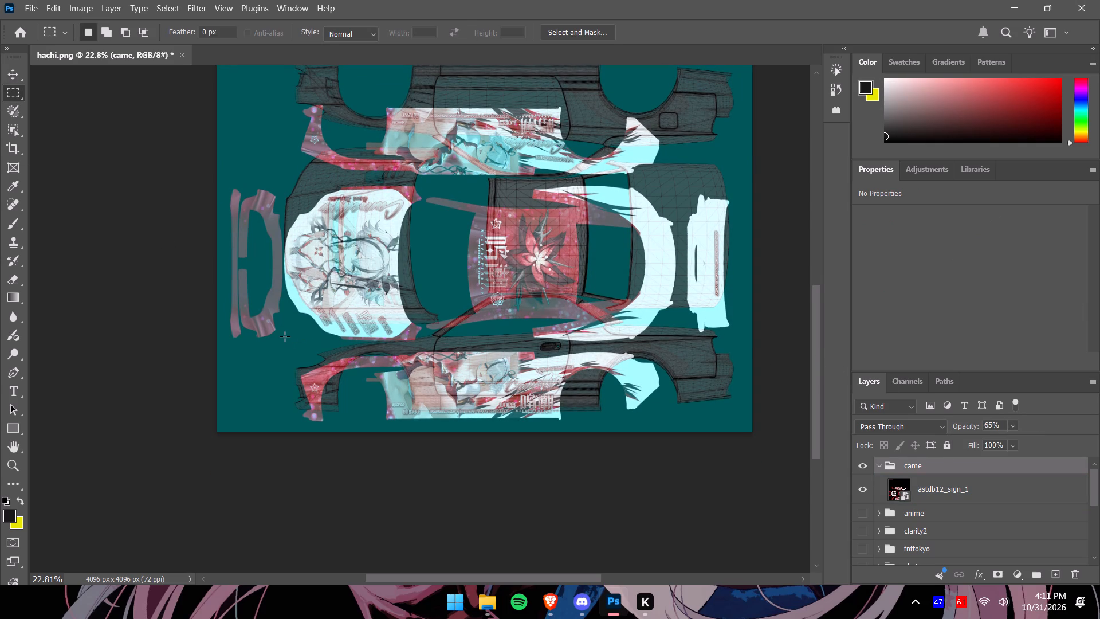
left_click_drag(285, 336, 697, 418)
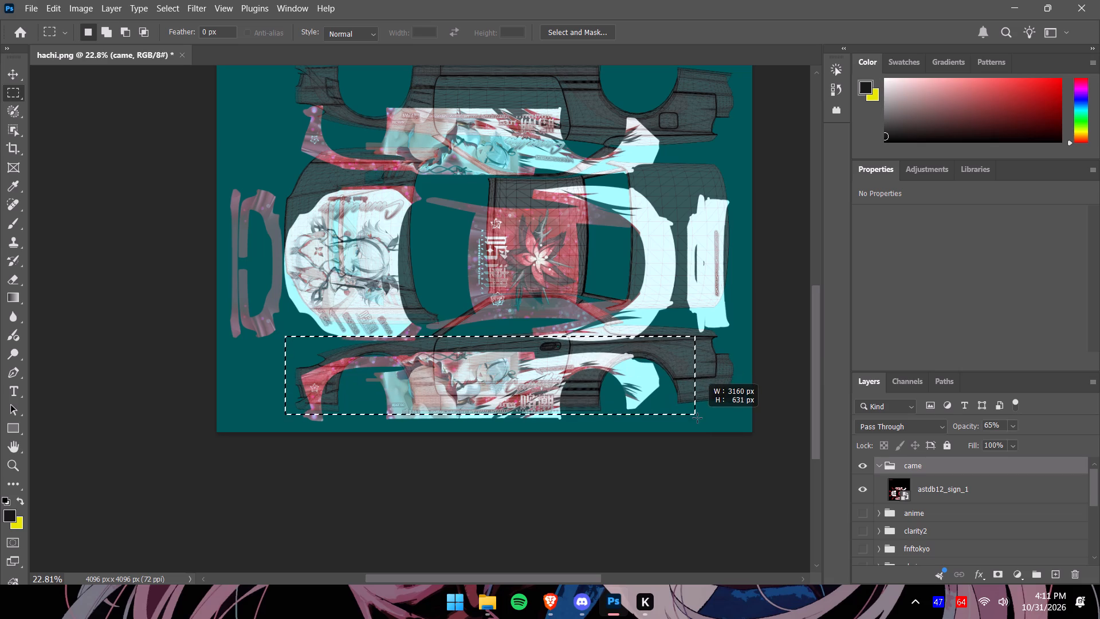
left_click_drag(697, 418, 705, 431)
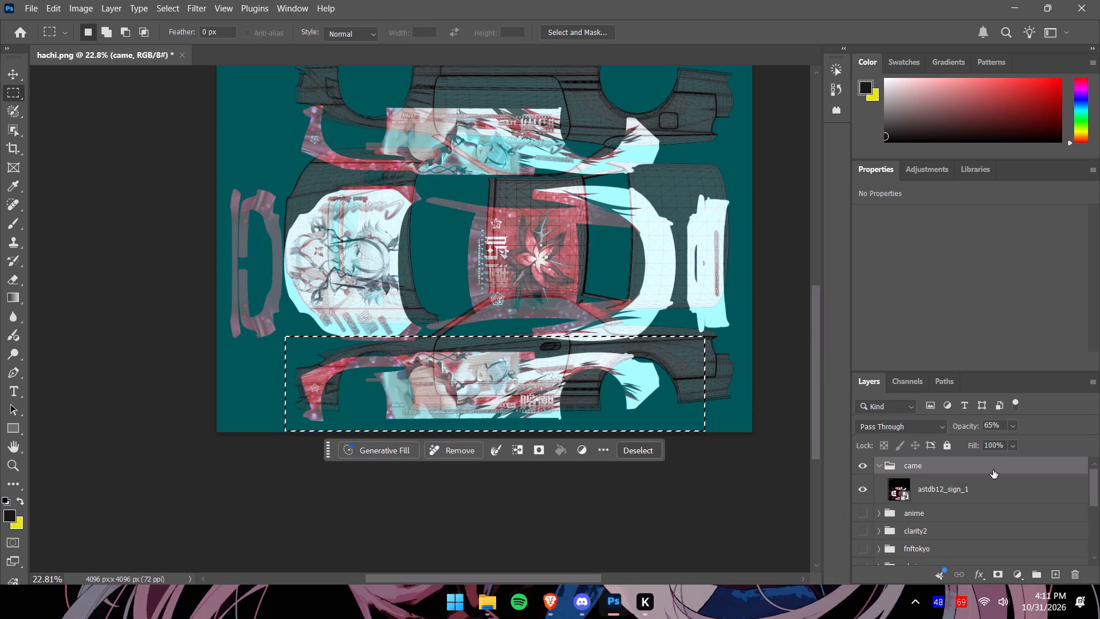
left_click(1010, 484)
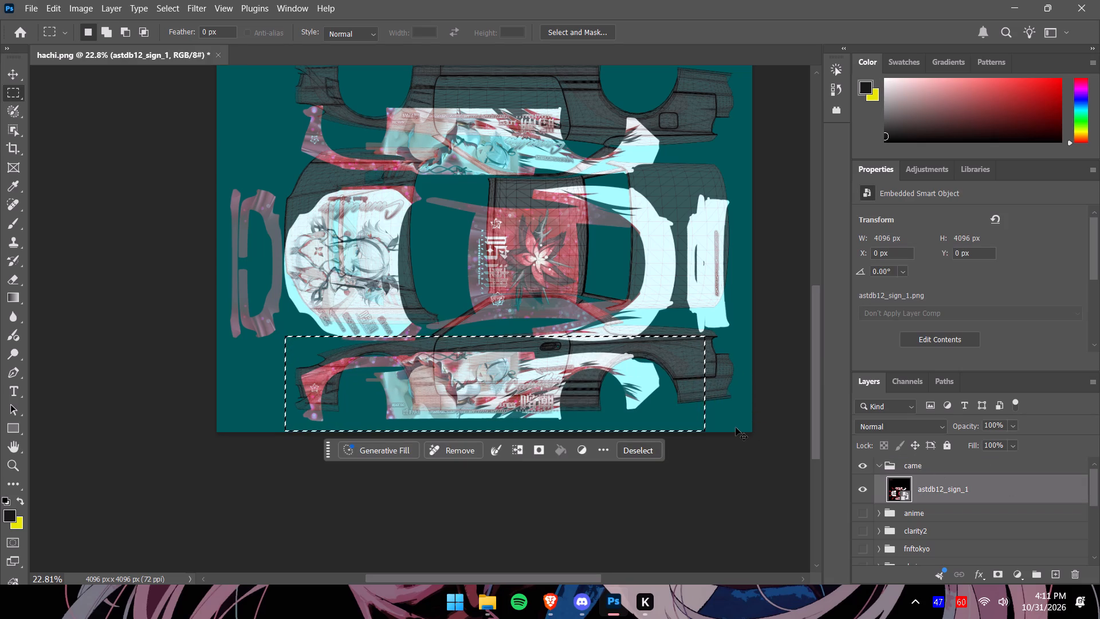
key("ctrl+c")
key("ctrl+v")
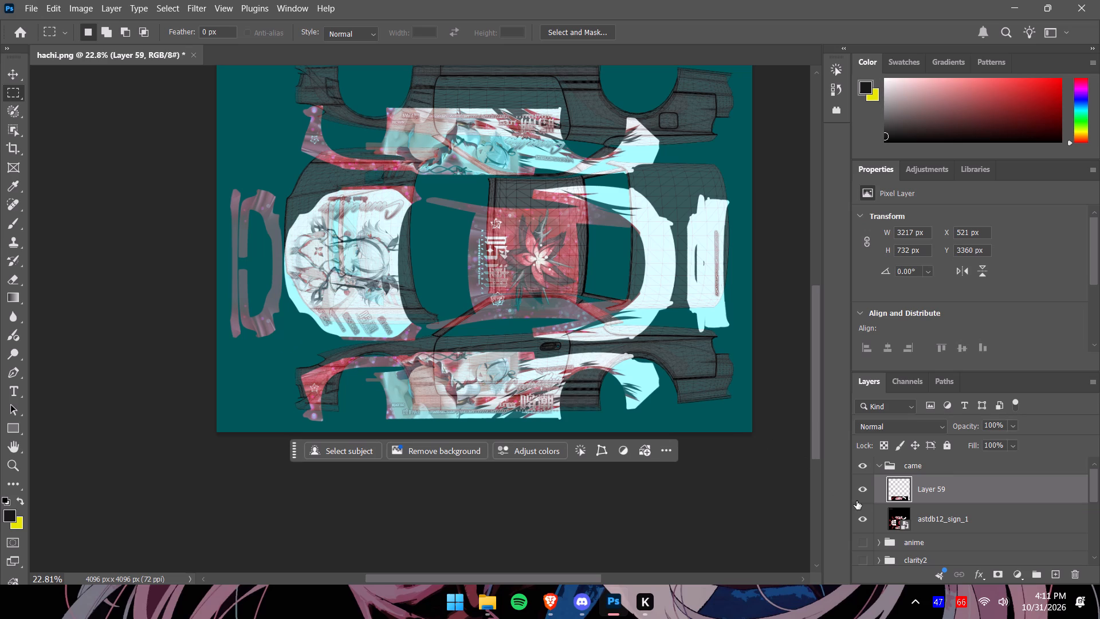
Toggle the astdb12_sign_1 layer's visibility to compare the copied side strip with the wireframe template.
left_click(861, 522)
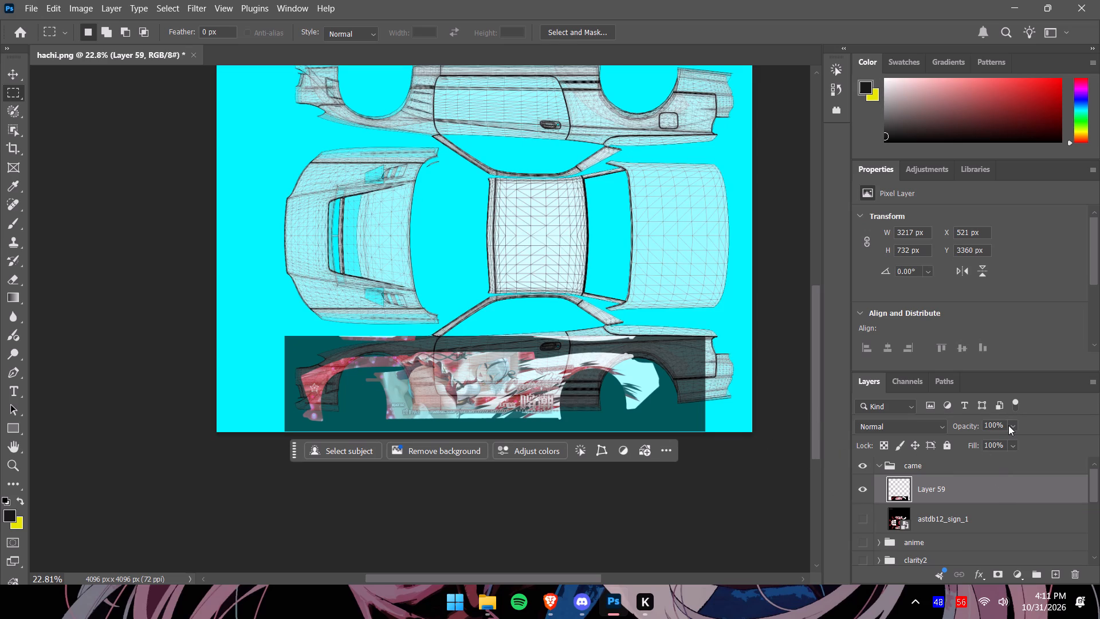
left_click(979, 524)
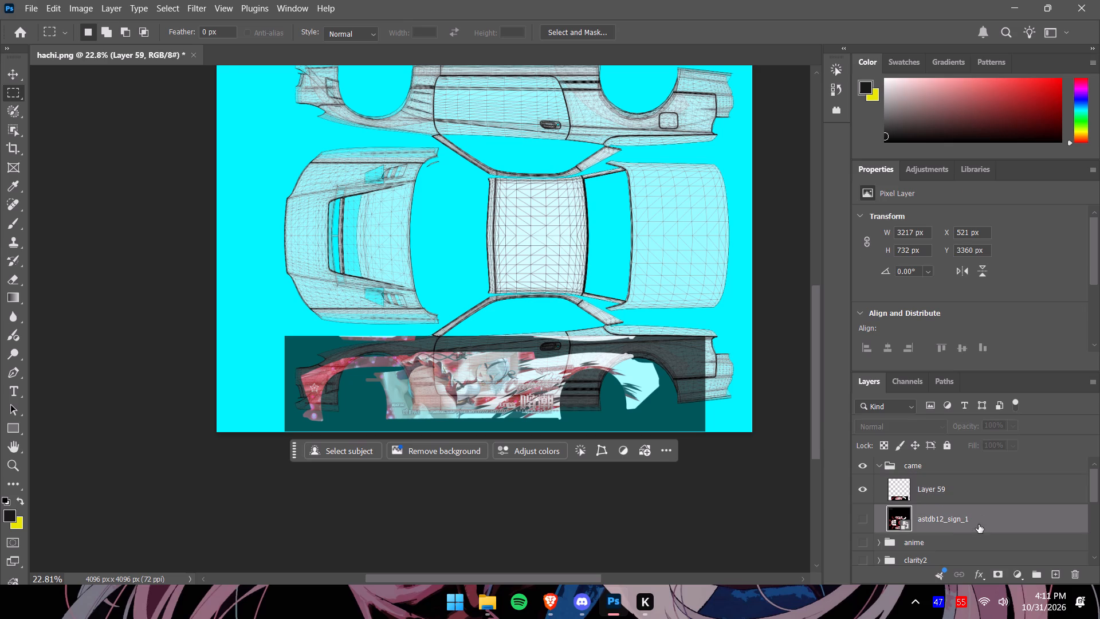
left_click(972, 495)
left_click(960, 518)
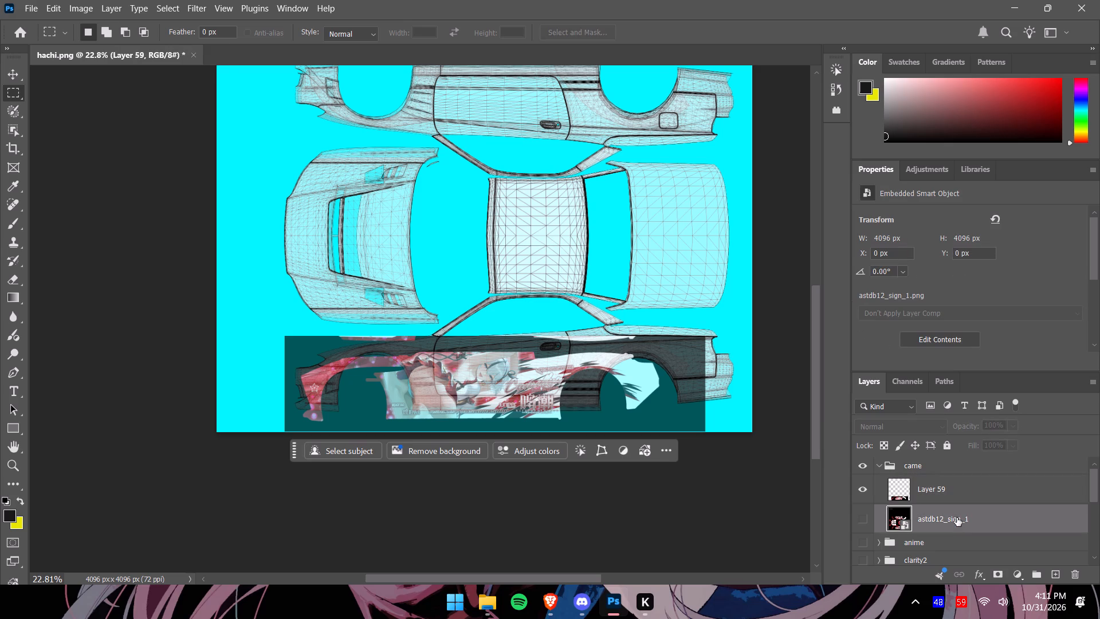
left_click(862, 518)
left_click(862, 518)
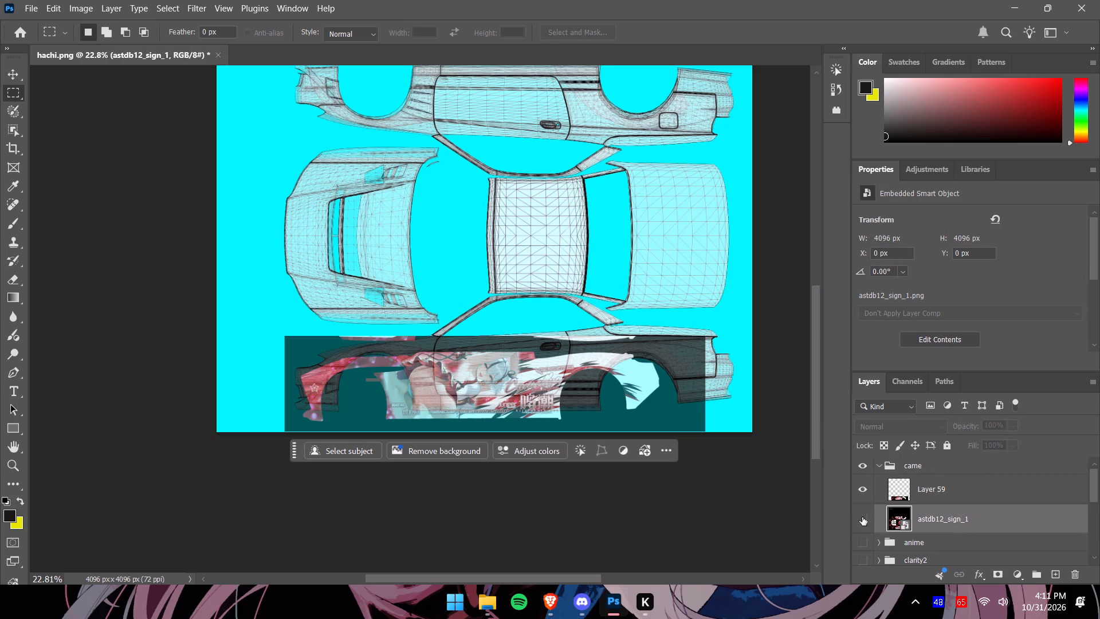
left_click(862, 517)
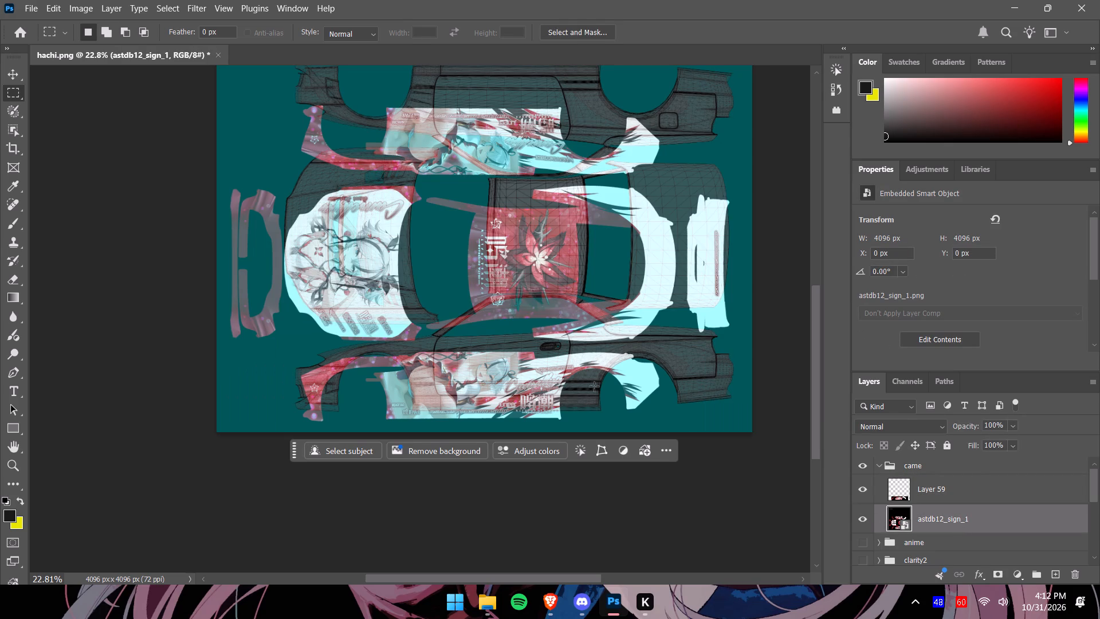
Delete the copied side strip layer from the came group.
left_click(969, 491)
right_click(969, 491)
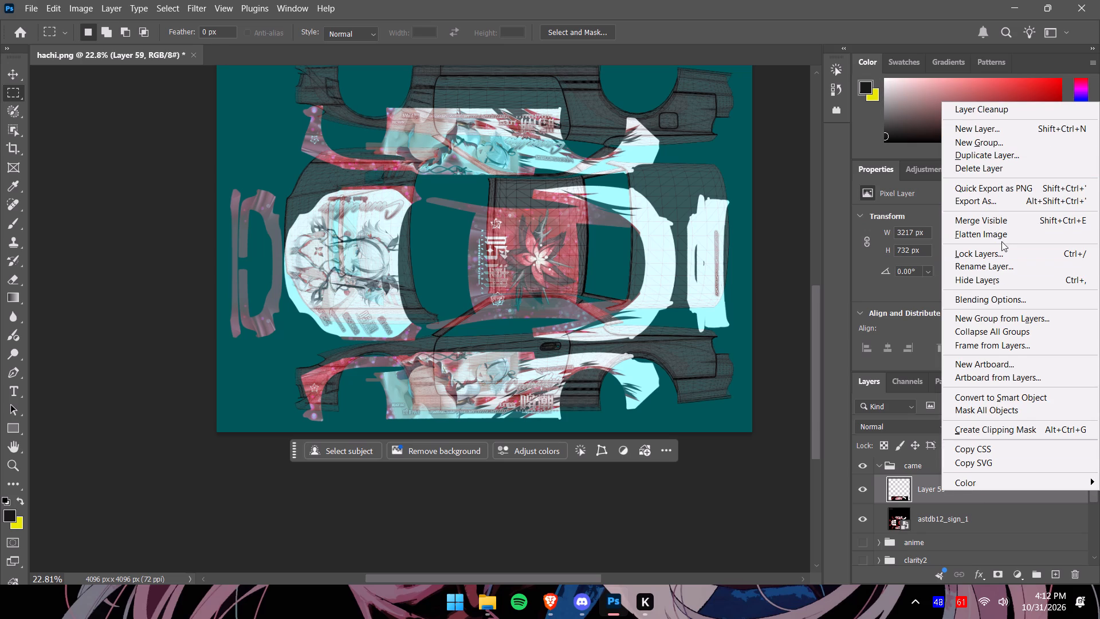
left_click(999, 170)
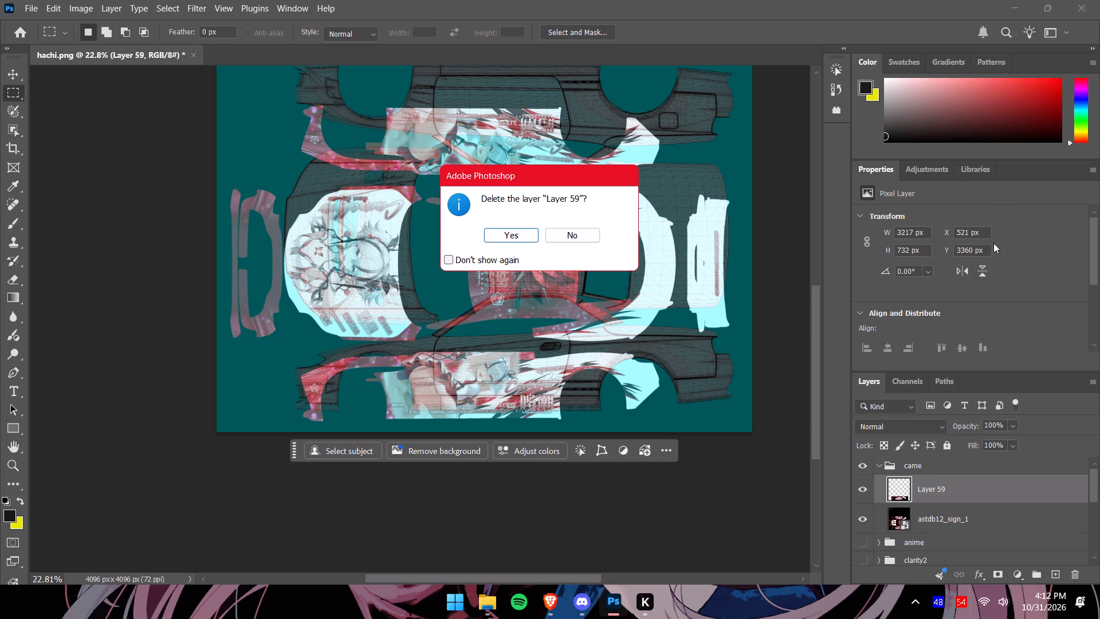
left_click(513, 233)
Lock the astdb12_sign_1 layer completely.
left_click(995, 494)
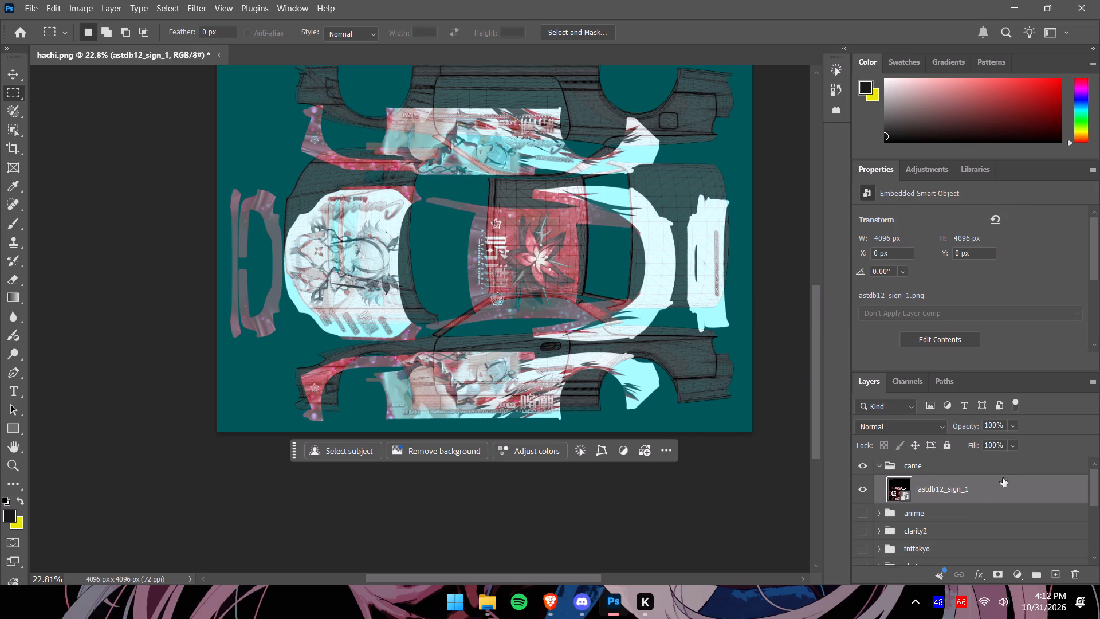
left_click(950, 445)
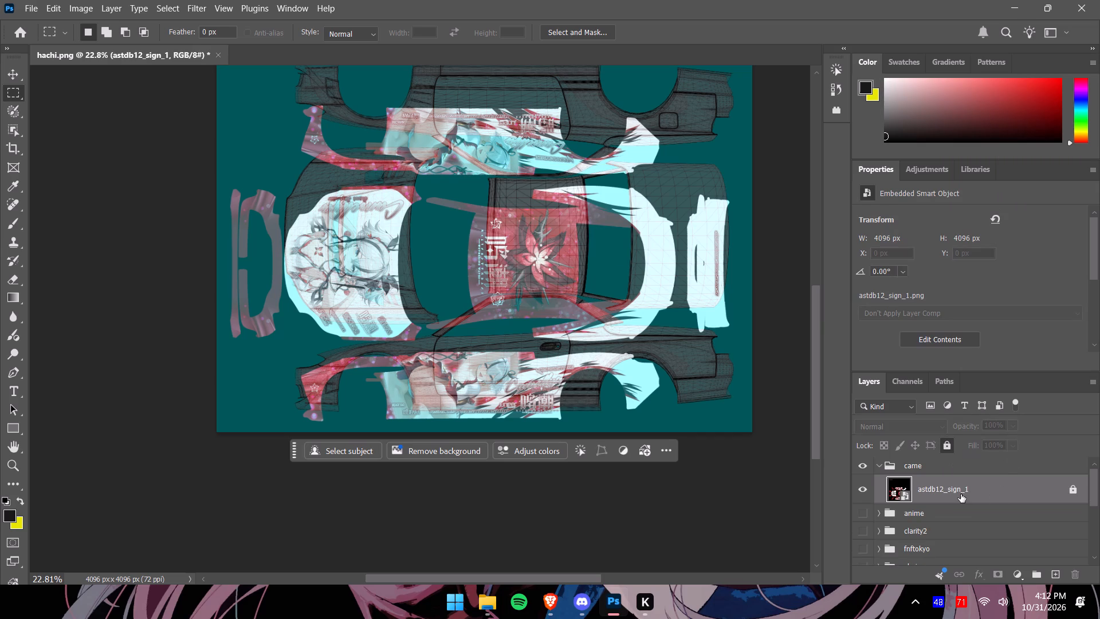
Unlock the astdb12_sign_1 layer after toggling its visibility off and on.
left_click(863, 493)
left_click(863, 493)
left_click(948, 446)
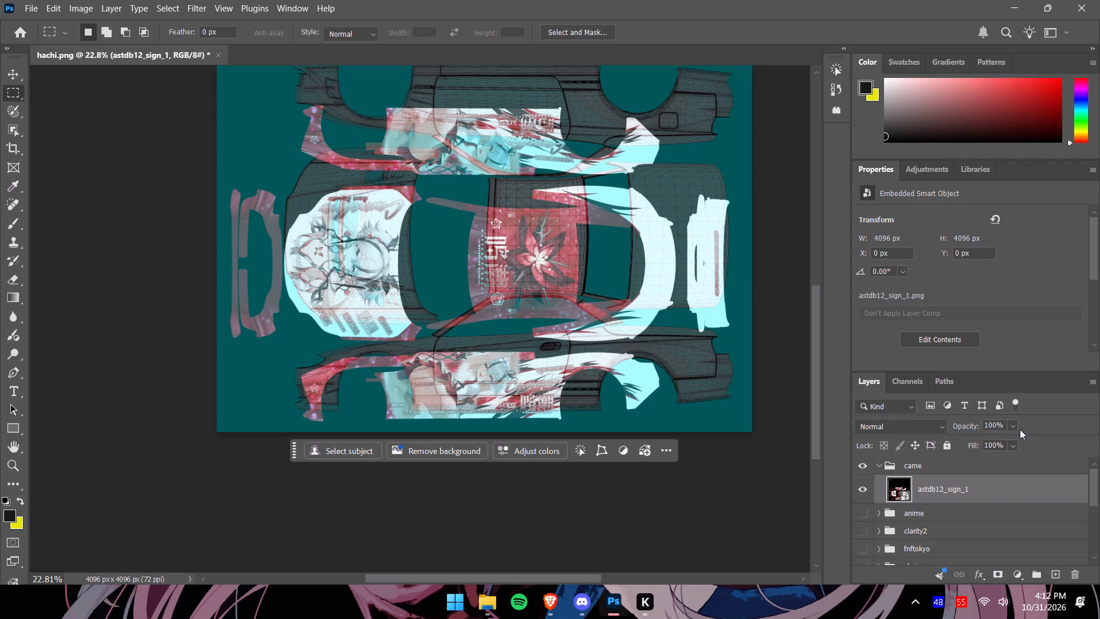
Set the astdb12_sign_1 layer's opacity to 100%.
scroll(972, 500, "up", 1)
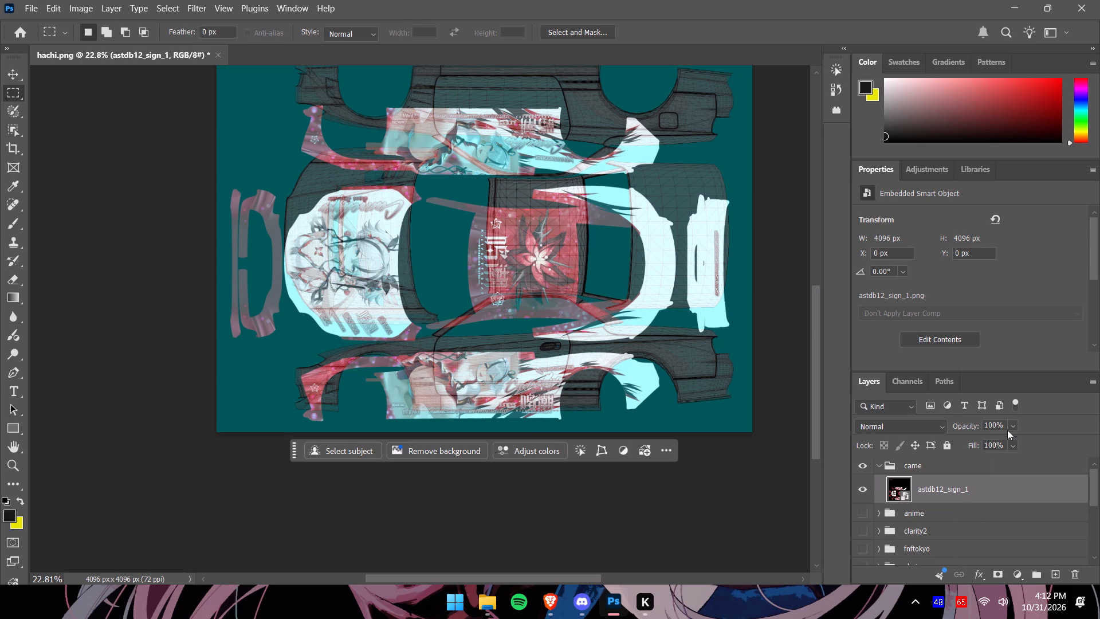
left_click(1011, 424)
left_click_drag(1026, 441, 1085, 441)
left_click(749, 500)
Delete the astdb12_sign_1 layer from the came group.
left_click_drag(819, 453, 818, 393)
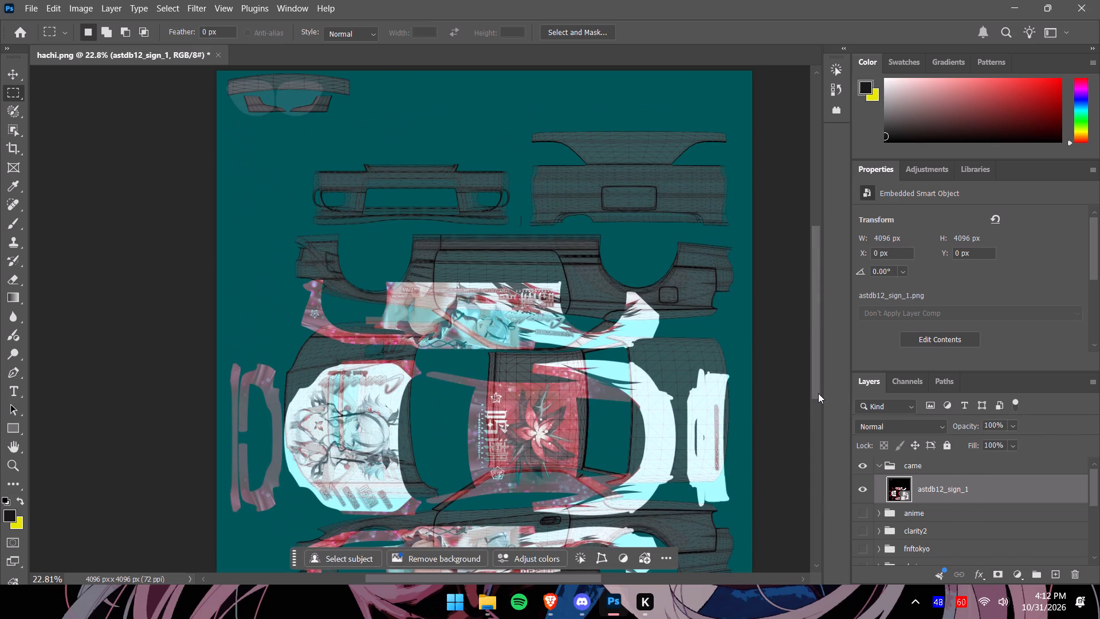
left_click_drag(818, 393, 826, 441)
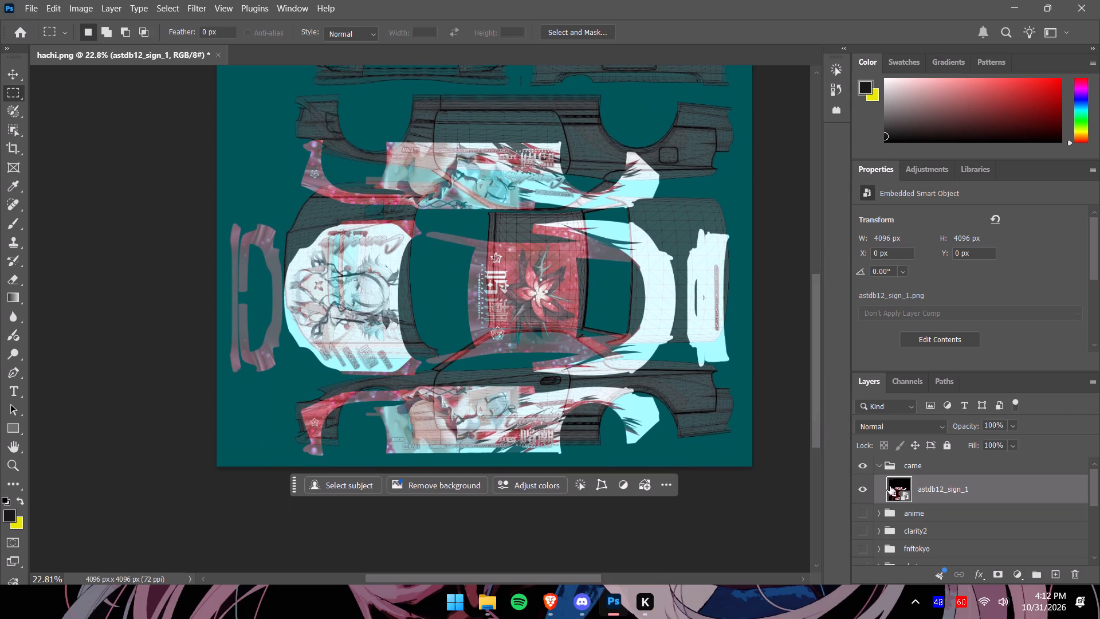
right_click(934, 492)
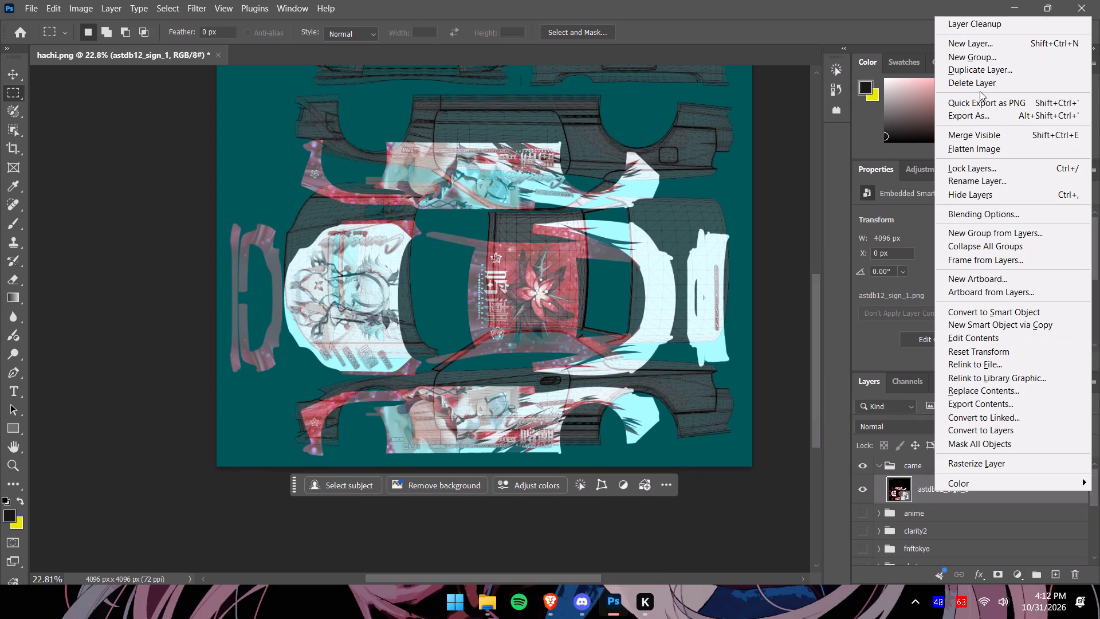
left_click(981, 87)
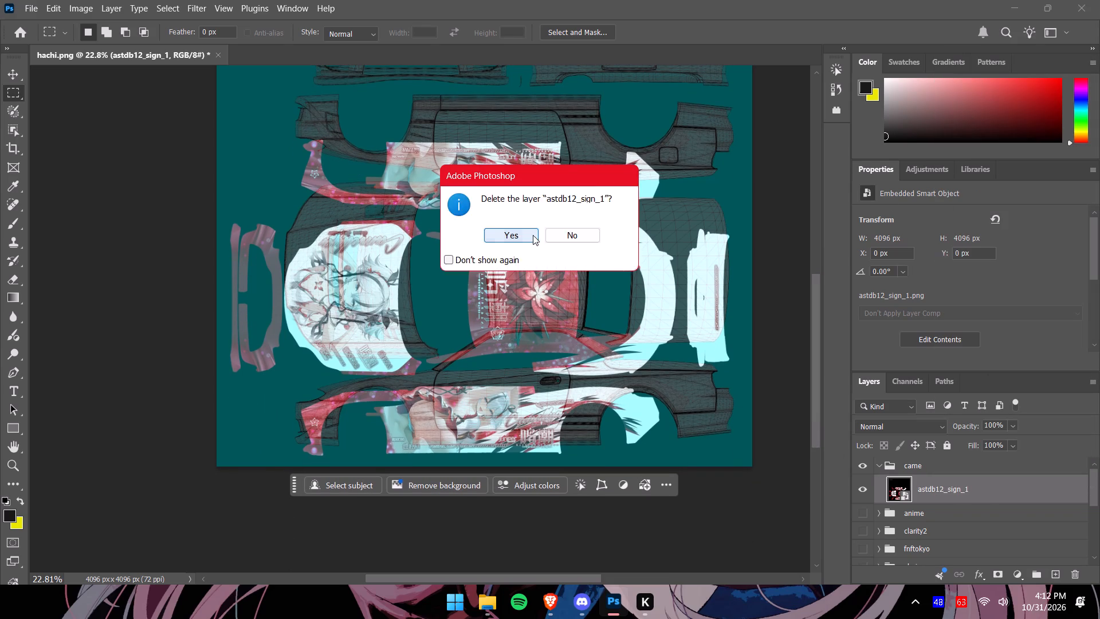
left_click(533, 235)
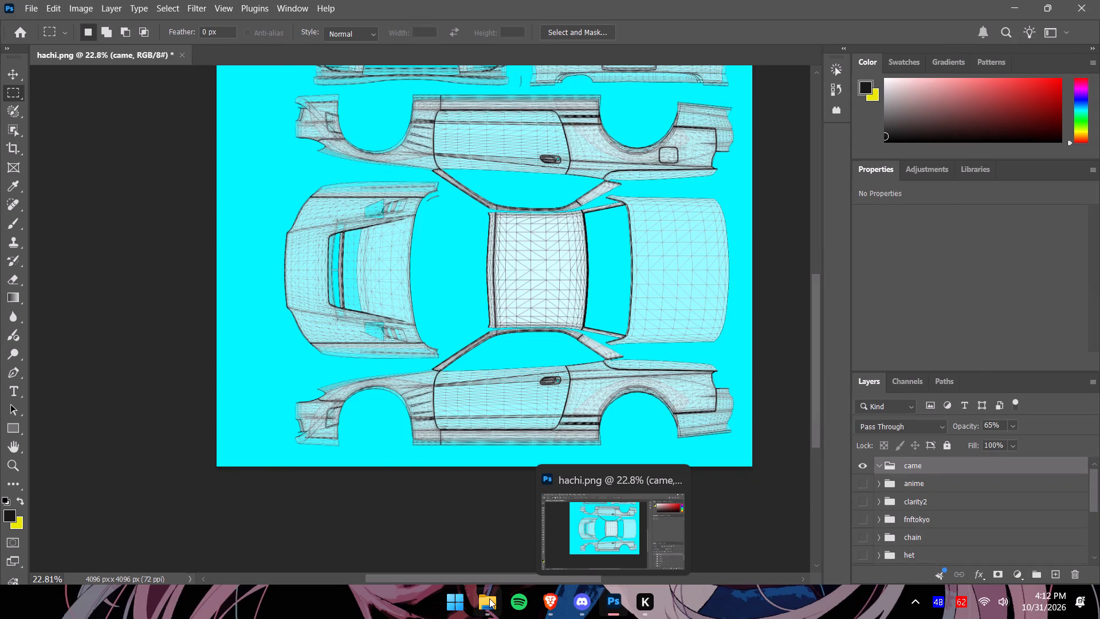
Place astdb12_sign_1.png from the Replace folder of the 2807b5-Camellya DB12 archive into the hachi.png document.
left_click(489, 598)
double_click(424, 225)
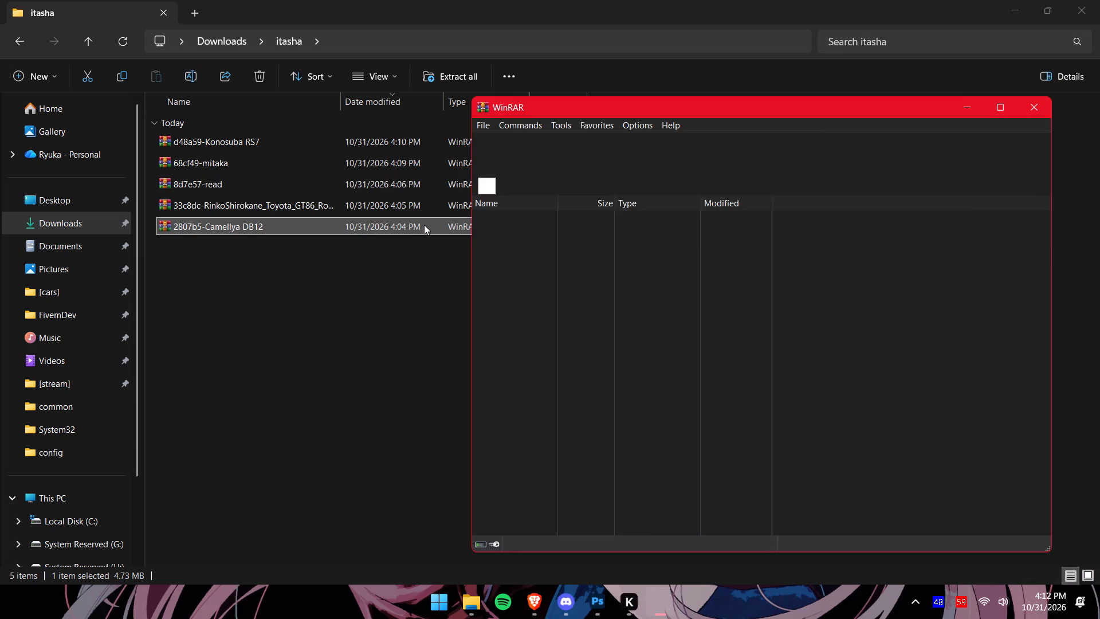
double_click(537, 229)
left_click(537, 229)
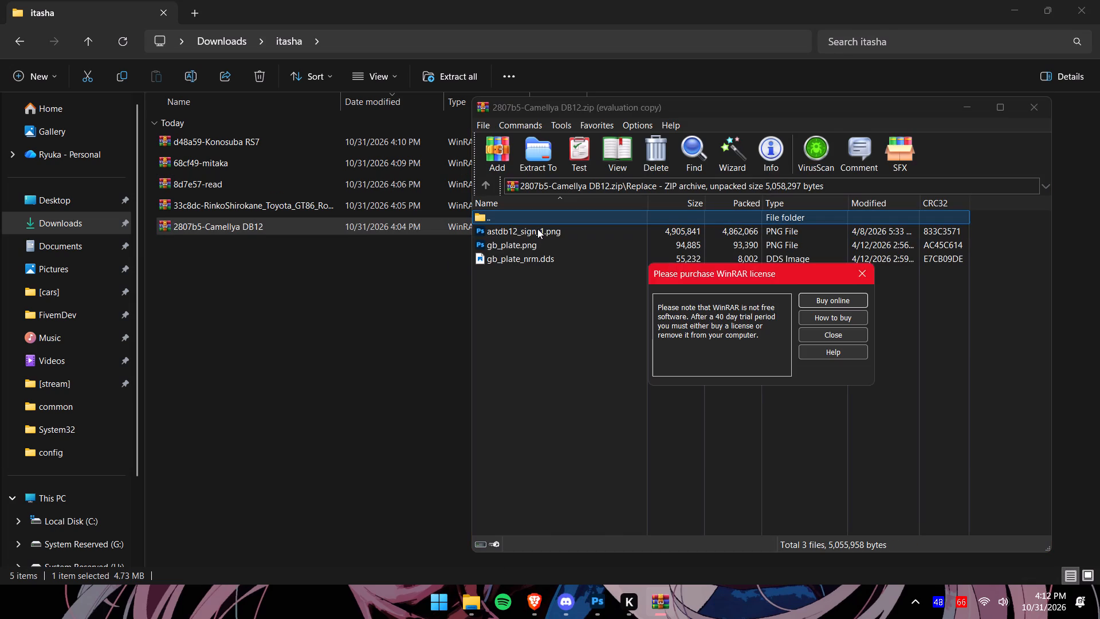
left_click(863, 275)
left_click(560, 232)
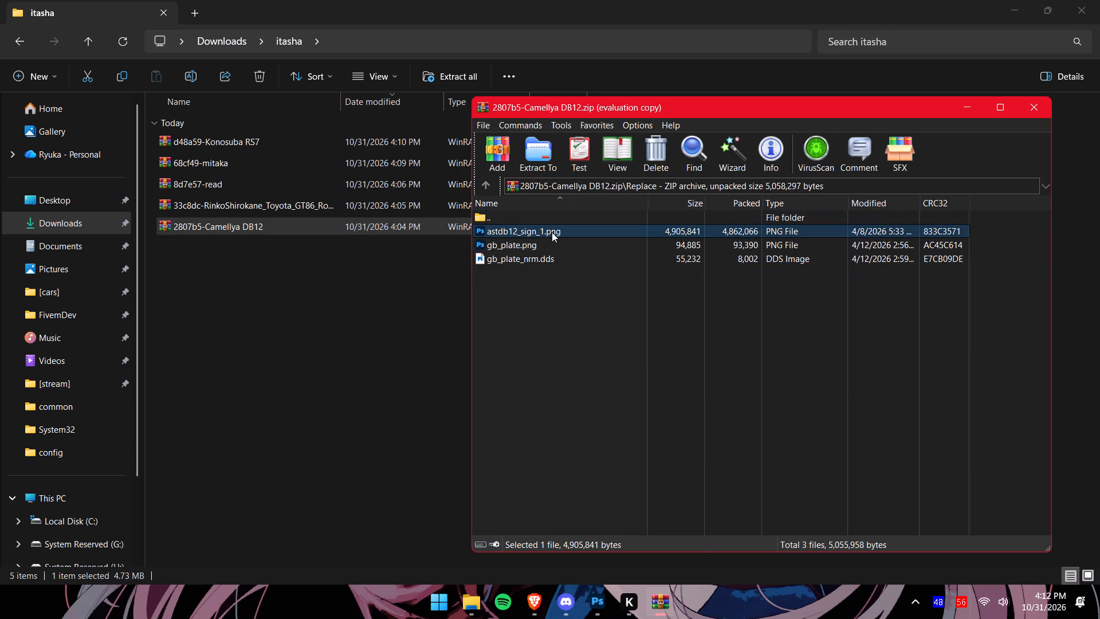
left_click_drag(552, 232, 596, 597)
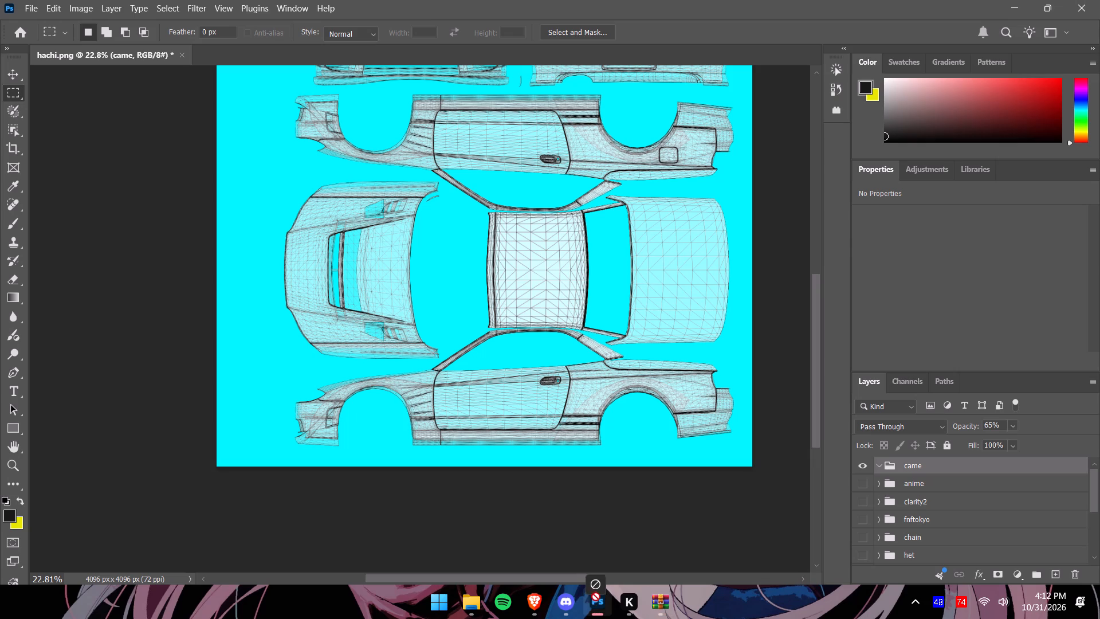
left_click_drag(596, 597, 529, 391)
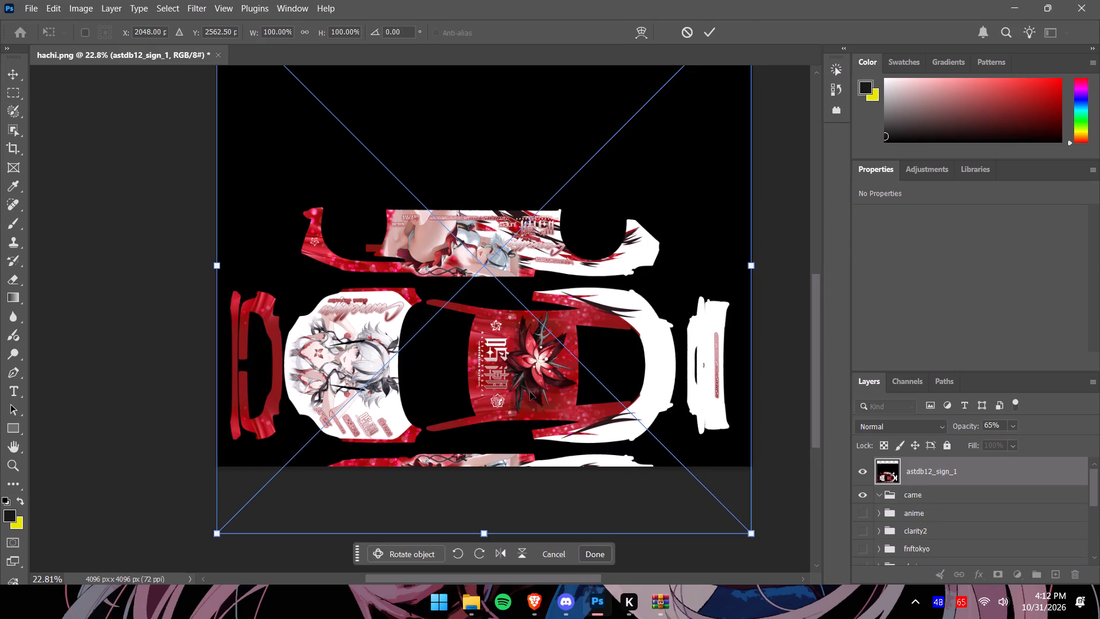
Resize the placed livery vertically to match the canvas edges at 4096 by 4096 px, and commit the placement.
left_click_drag(820, 371, 811, 318)
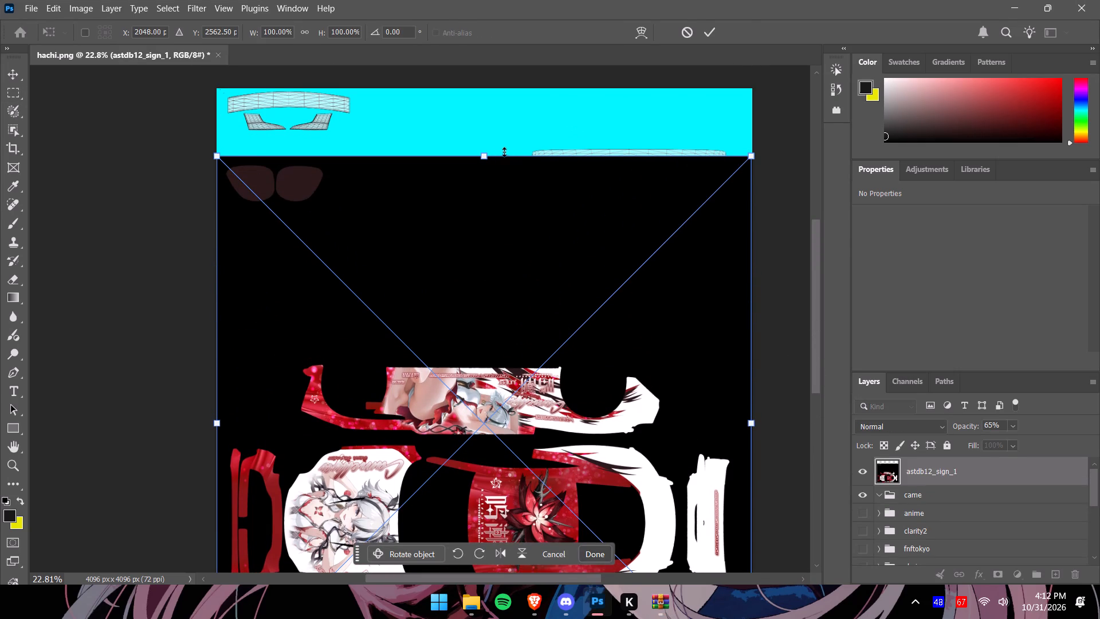
left_click_drag(487, 157, 489, 94)
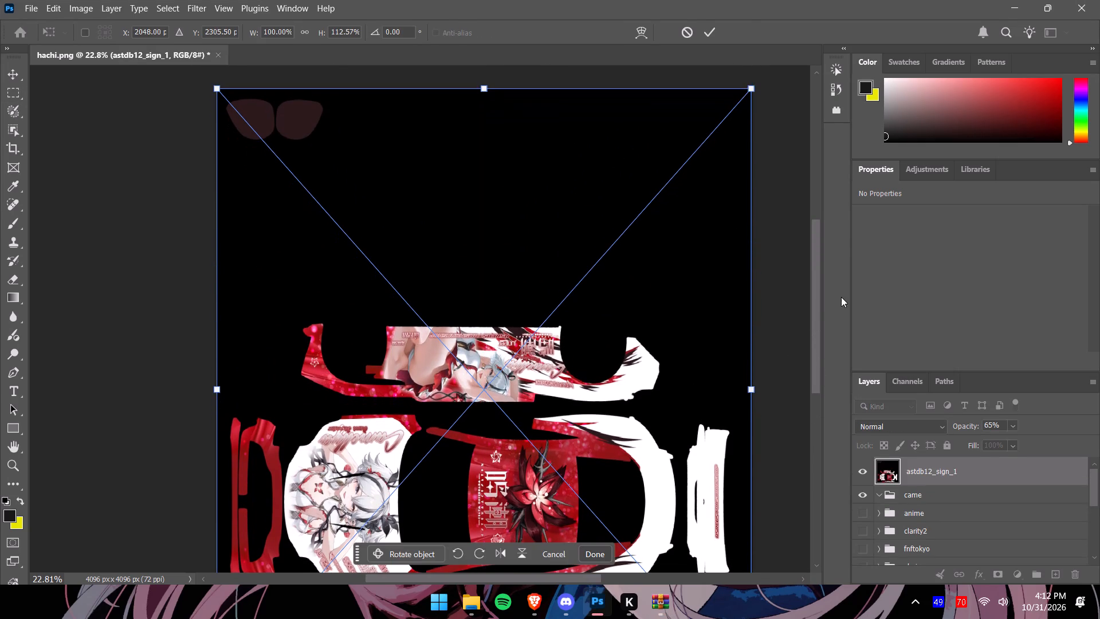
left_click_drag(816, 304, 819, 375)
left_click_drag(485, 481, 485, 477)
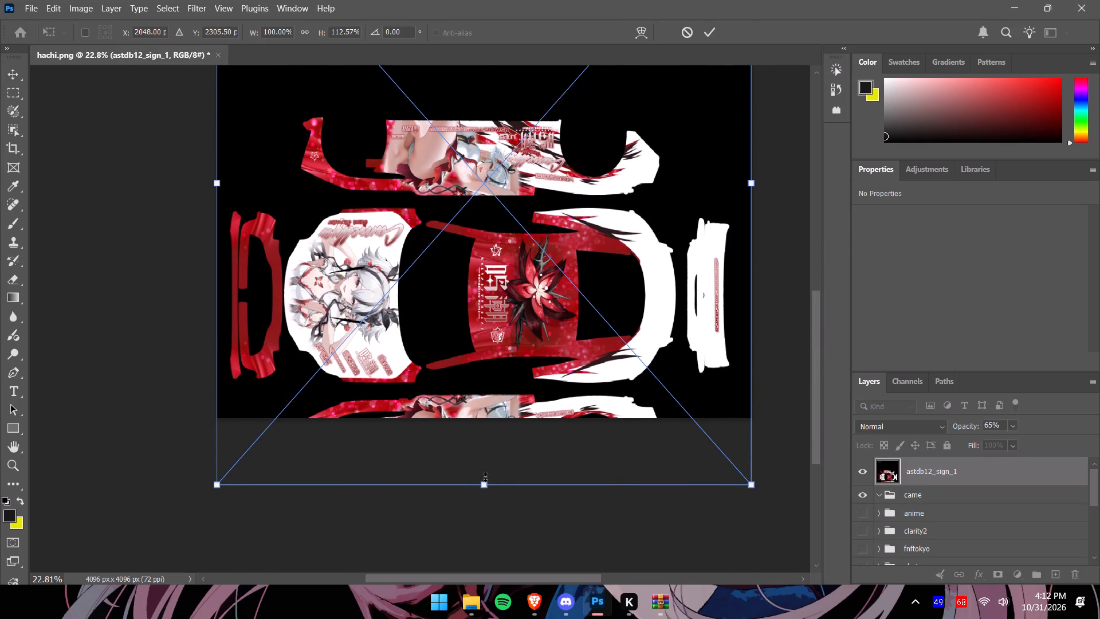
left_click_drag(485, 477, 494, 416)
left_click(598, 453)
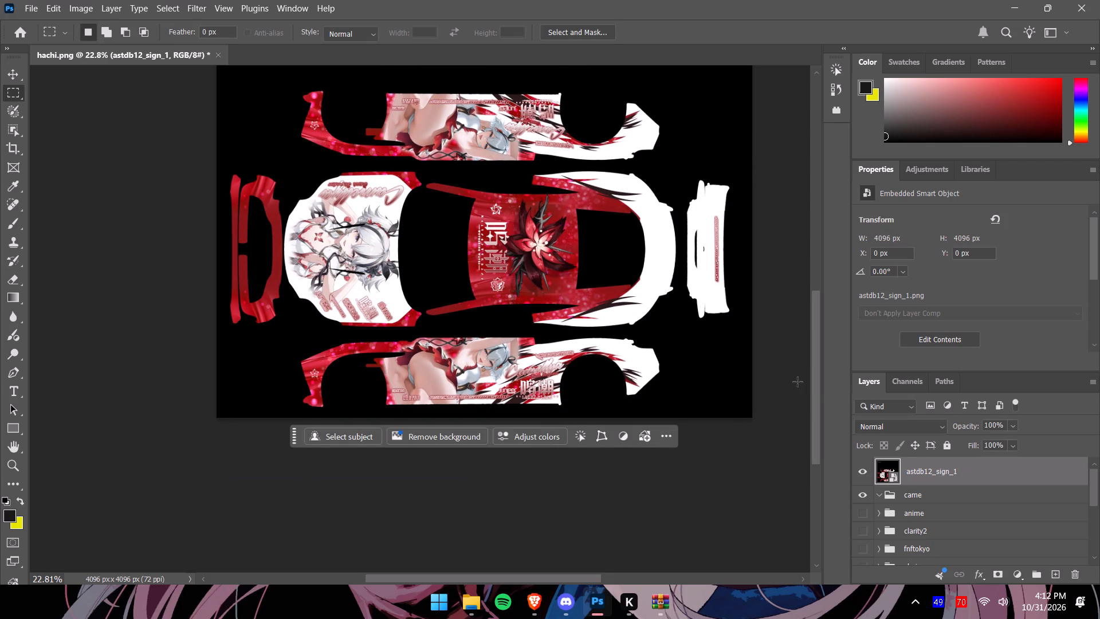
Close the Camellya DB12 archive in WinRAR.
left_click(655, 601)
left_click(1027, 106)
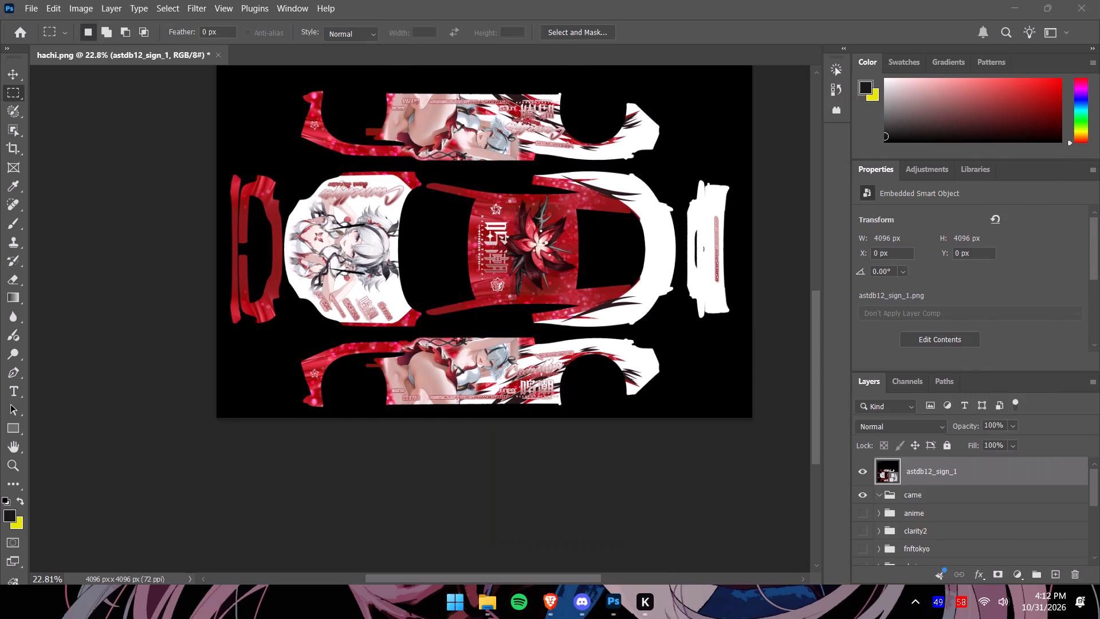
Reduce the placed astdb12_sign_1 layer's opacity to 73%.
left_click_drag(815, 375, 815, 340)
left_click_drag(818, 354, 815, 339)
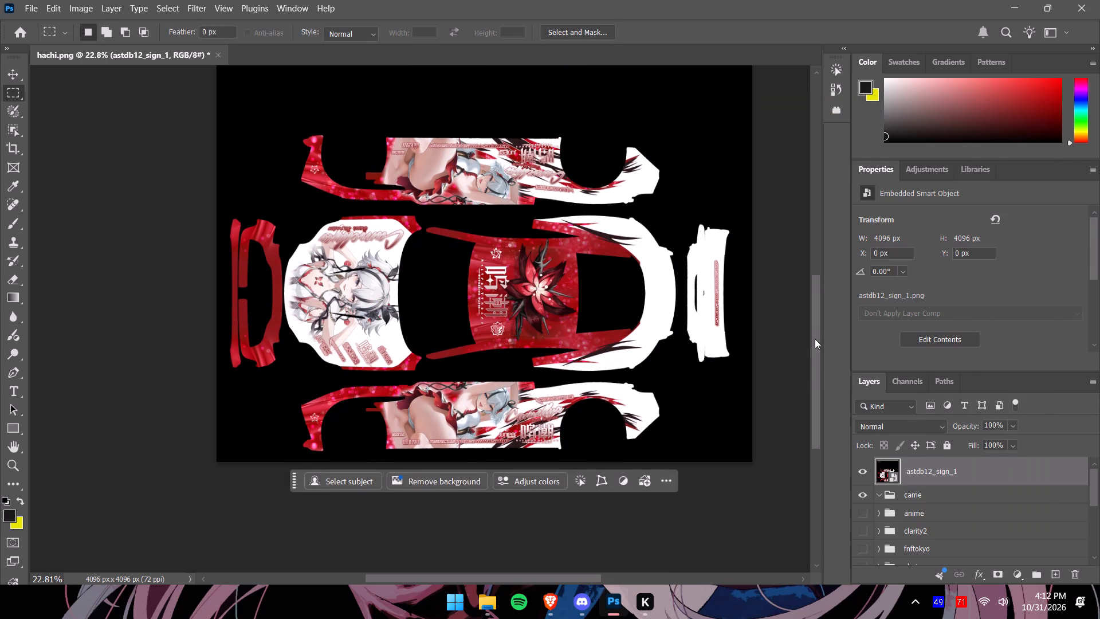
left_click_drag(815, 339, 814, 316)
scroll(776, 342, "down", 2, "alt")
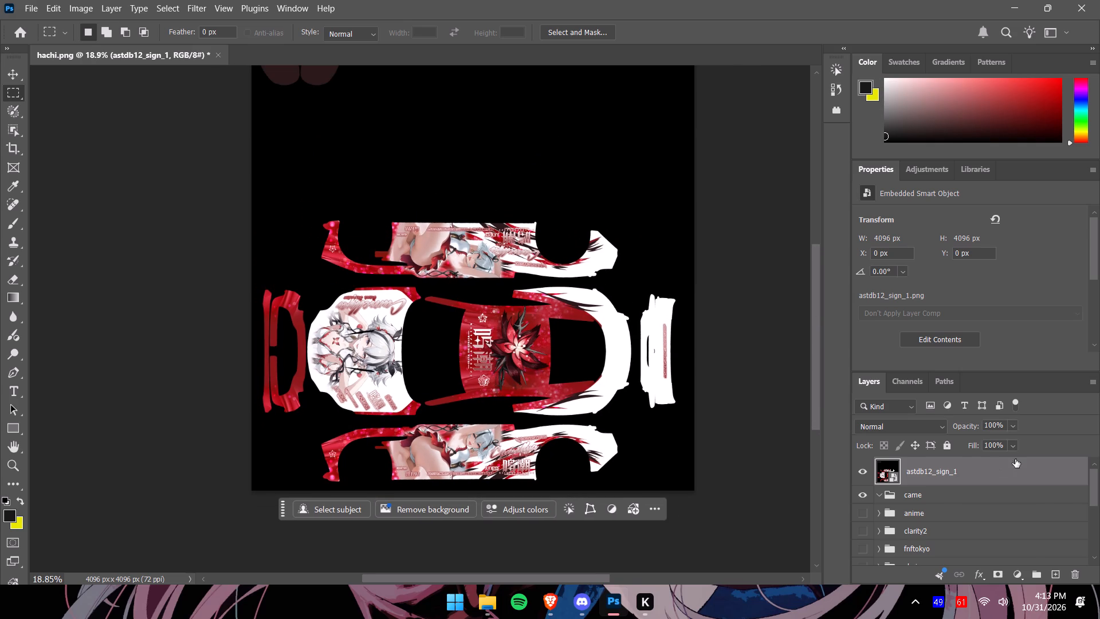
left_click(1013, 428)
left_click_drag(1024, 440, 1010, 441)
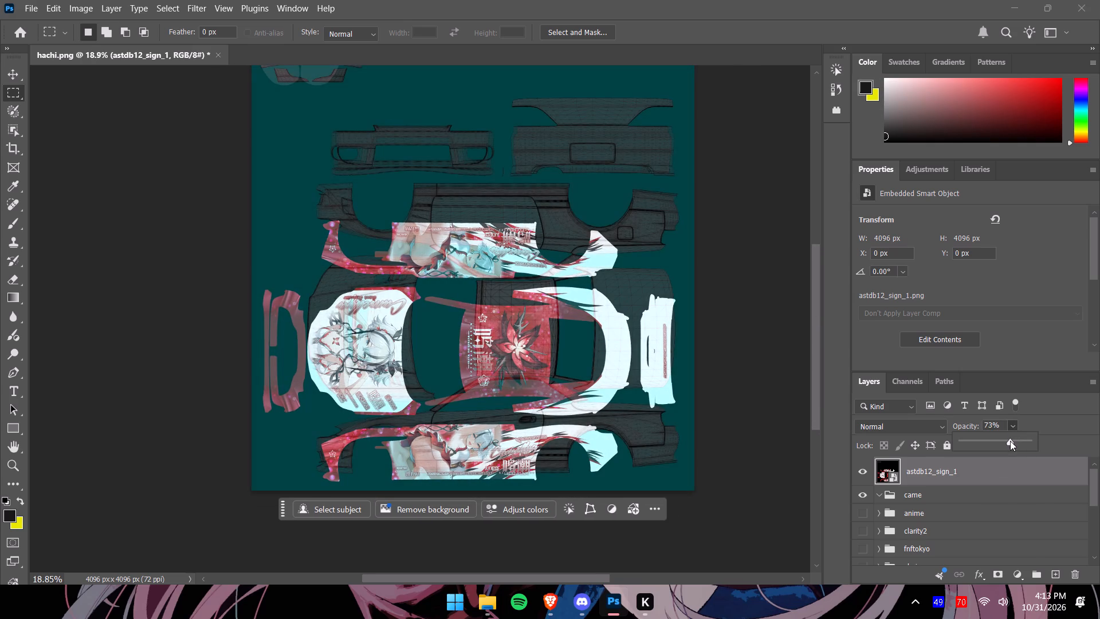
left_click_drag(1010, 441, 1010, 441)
Move the astdb12_sign_1 layer into the came group.
left_click_drag(926, 469, 926, 480)
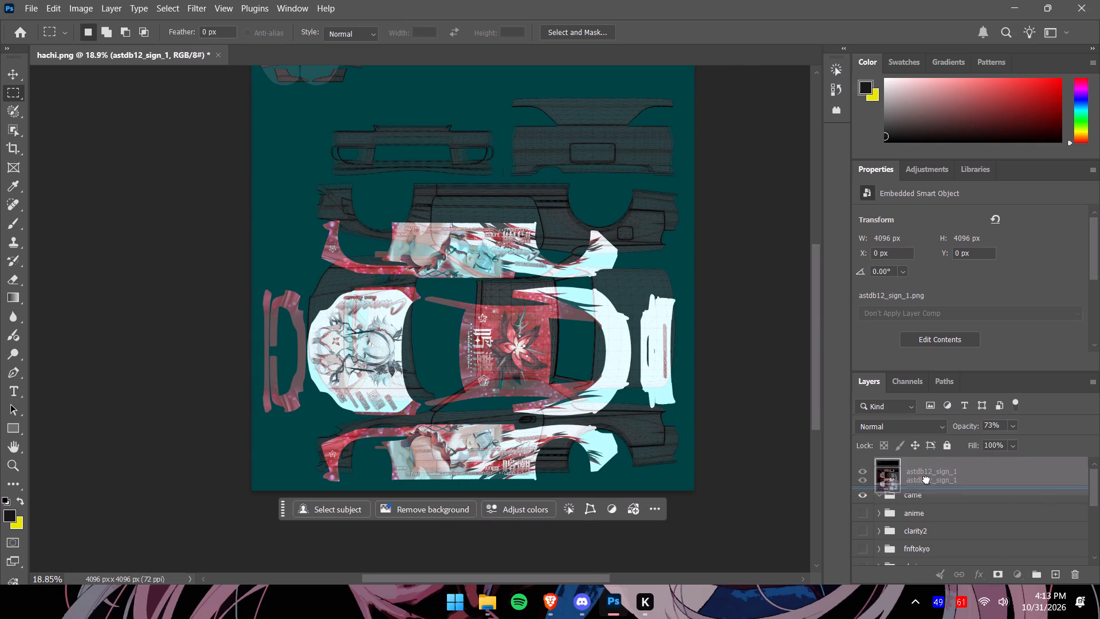
left_click_drag(926, 480, 929, 492)
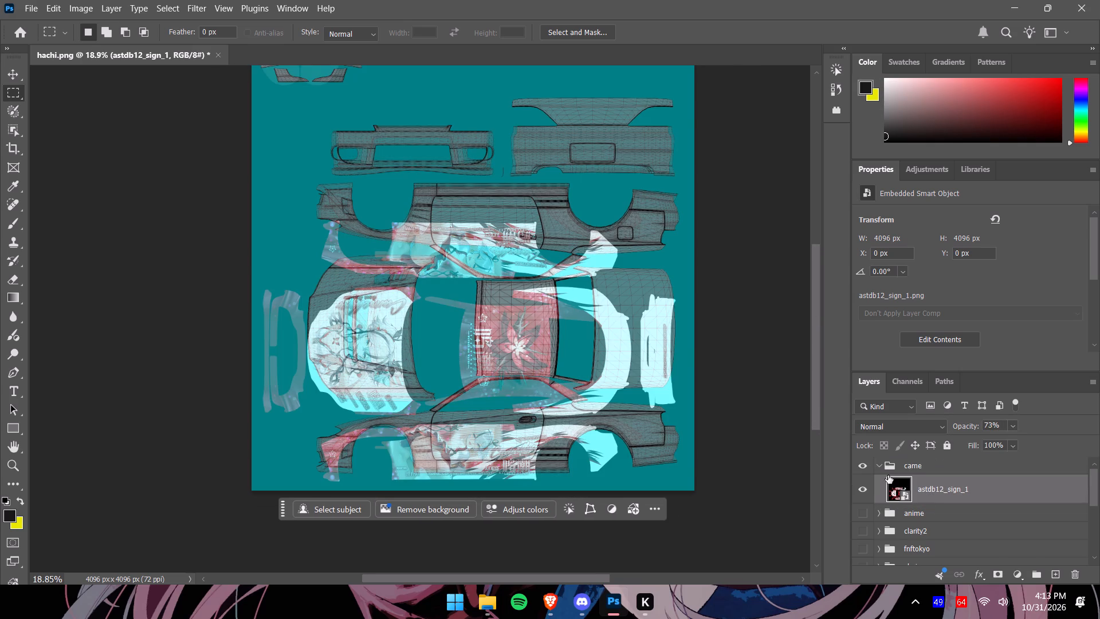
Set the came group's opacity to 100%.
left_click(926, 468)
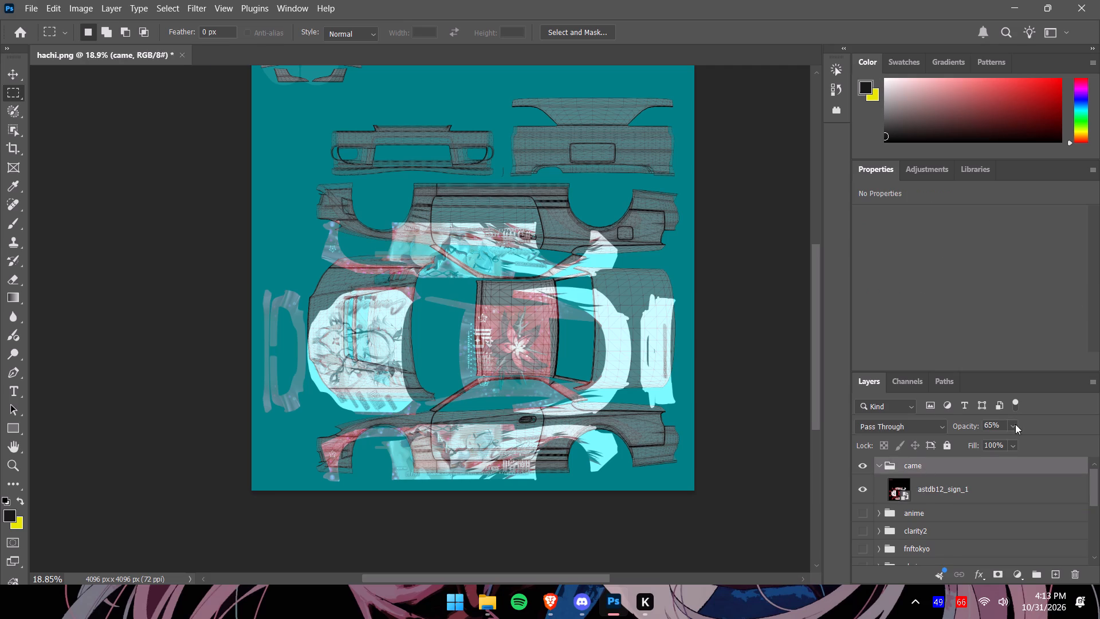
left_click(1015, 424)
left_click_drag(1026, 440, 1067, 440)
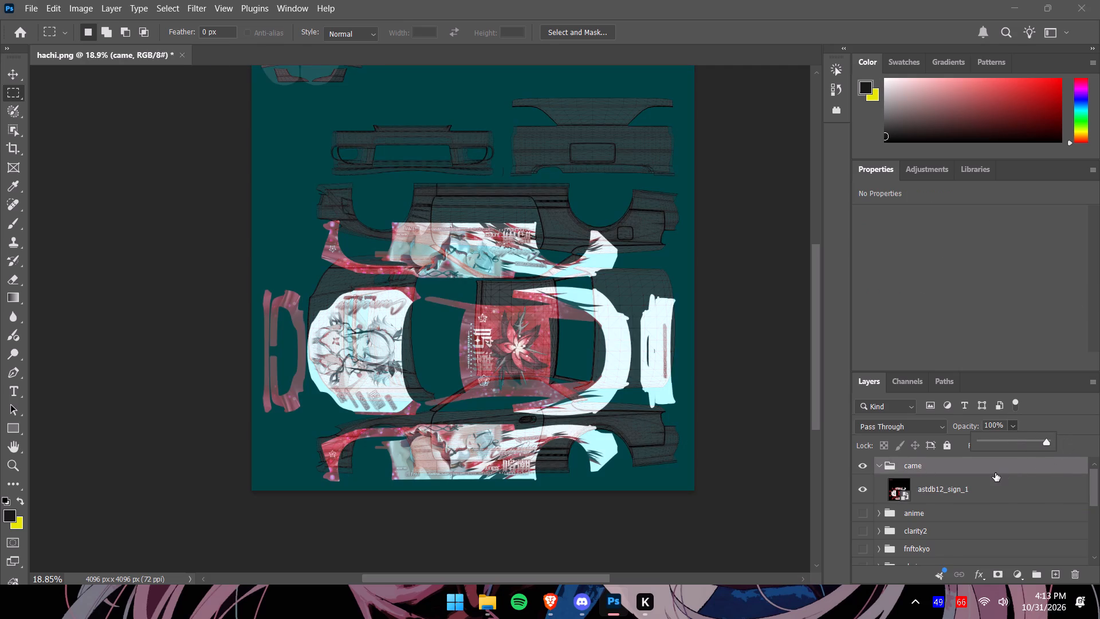
Set the astdb12_sign_1 layer's opacity to 80%.
left_click(979, 495)
left_click(1012, 428)
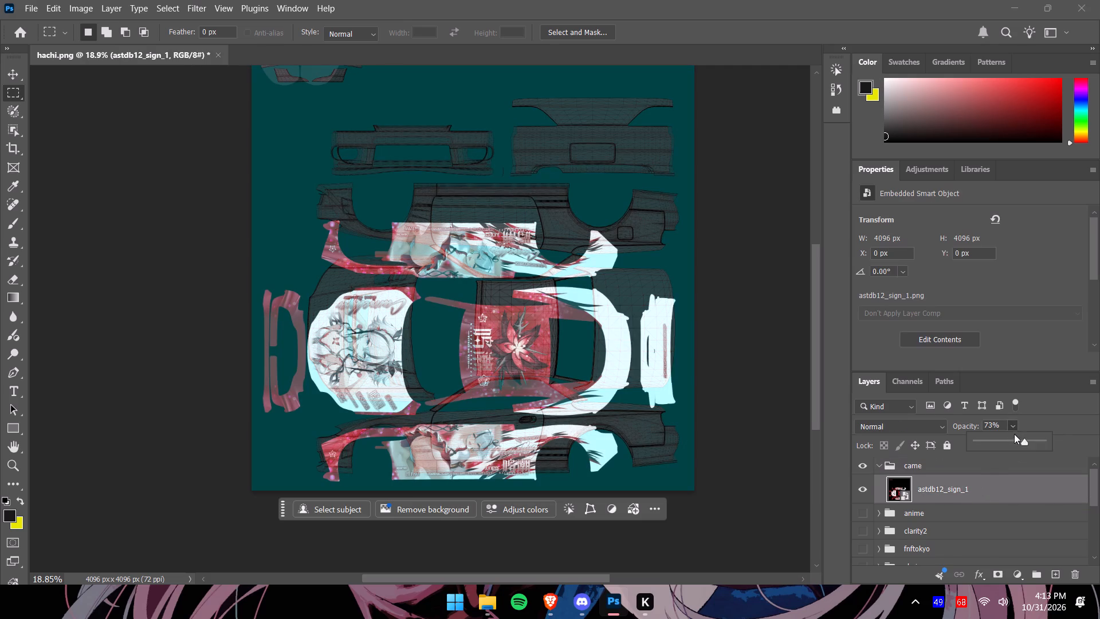
left_click_drag(1026, 441, 1031, 446)
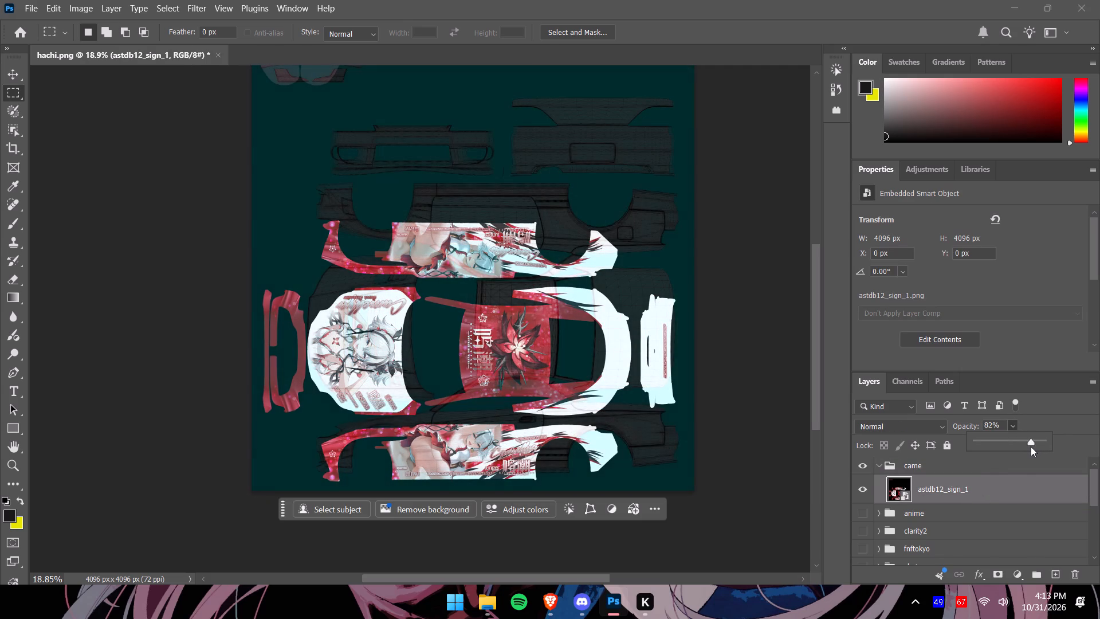
left_click_drag(1031, 446, 1030, 447)
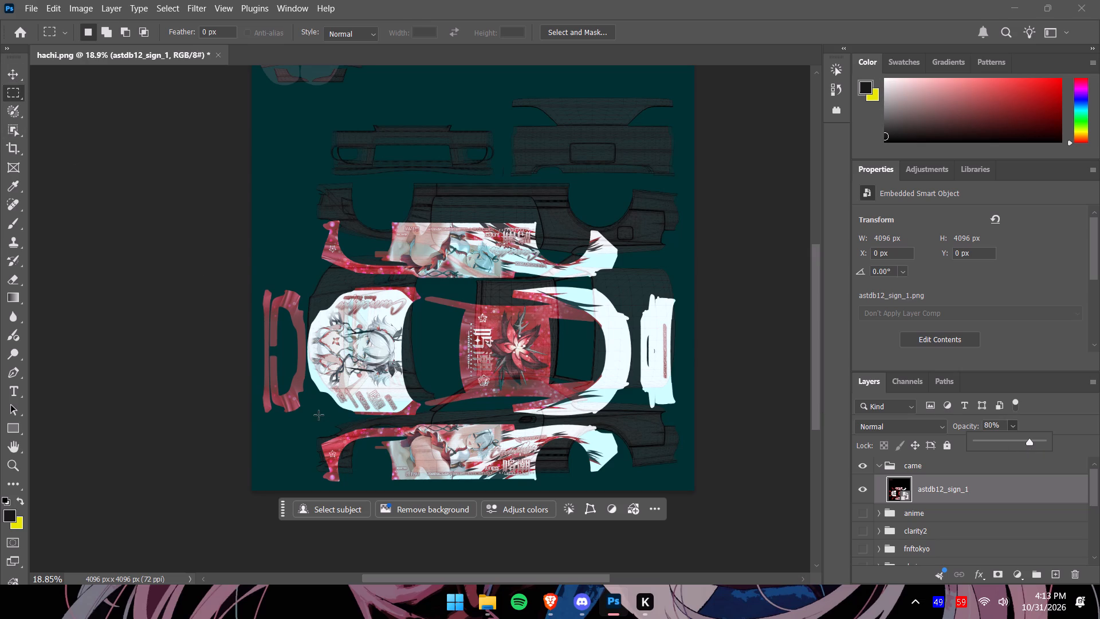
Marquee-select the lower car side strip, about 2963 by 722 px, and copy it from astdb12_sign_1 onto a new layer.
left_click_drag(312, 413, 630, 483)
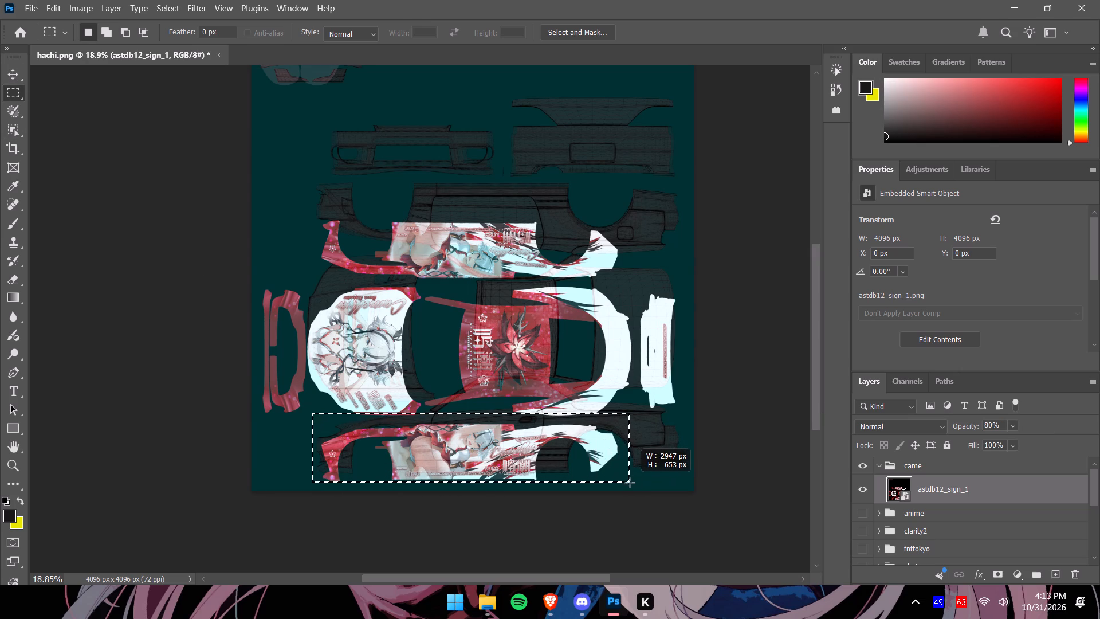
left_click_drag(630, 483, 631, 492)
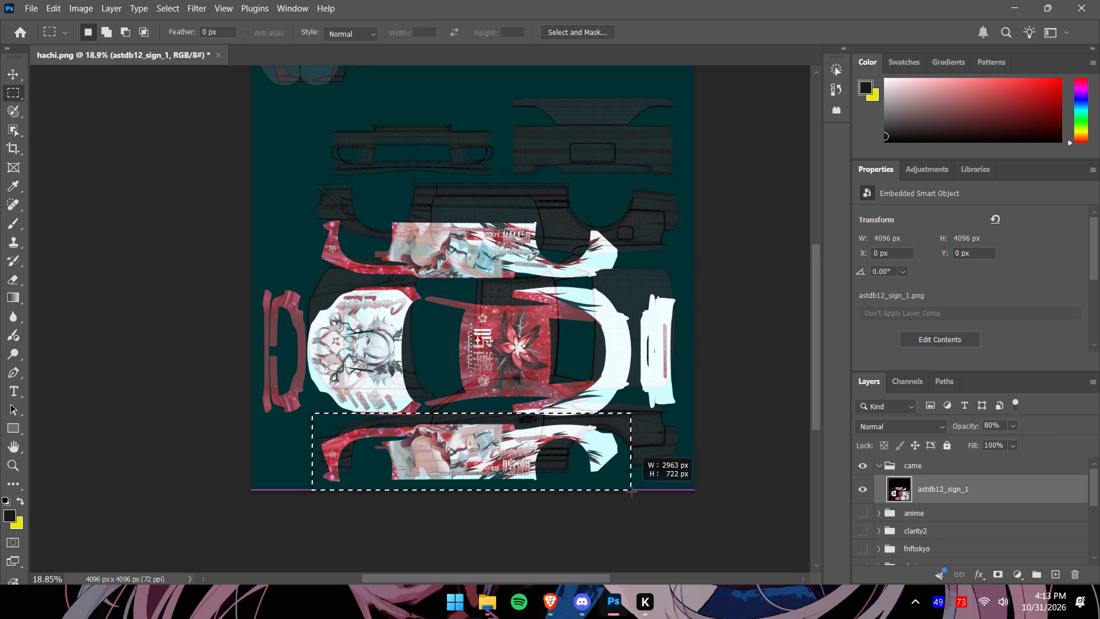
left_click_drag(631, 492, 631, 491)
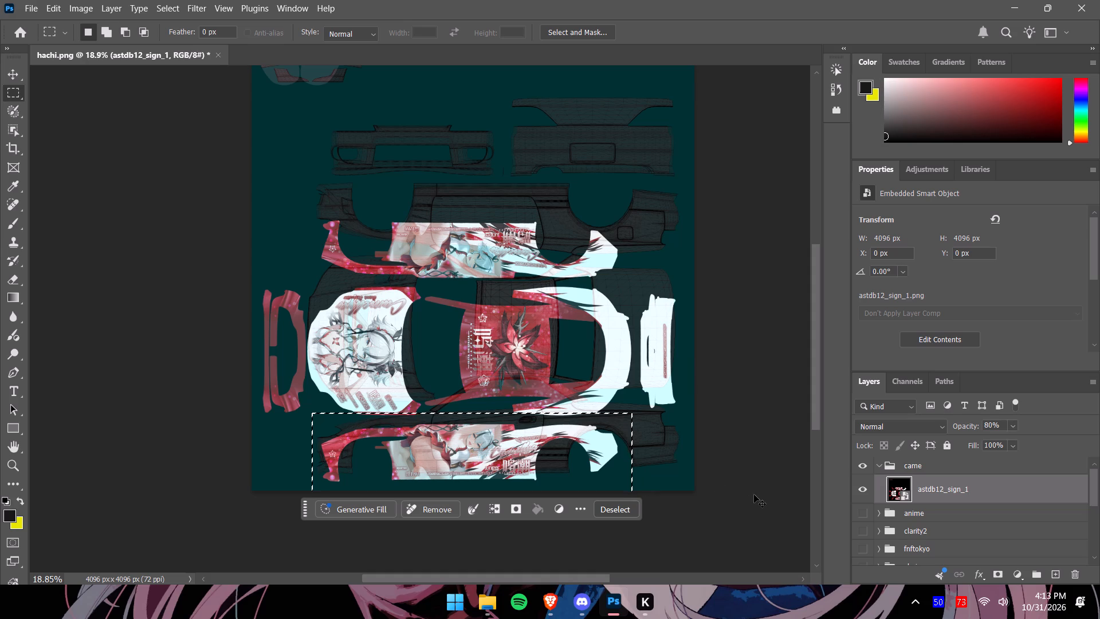
key("ctrl+c")
key("ctrl+v")
Hide the astdb12_sign_1 layer.
left_click(867, 519)
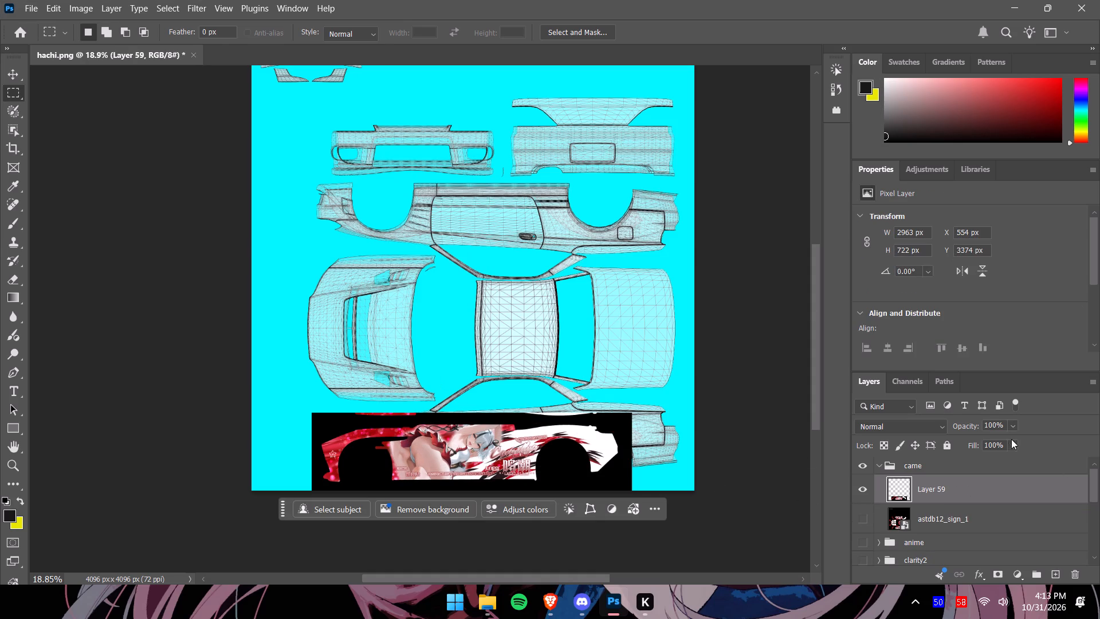
Set the copied side strip layer's opacity to 64%.
left_click(1014, 428)
left_click_drag(1023, 441, 1005, 442)
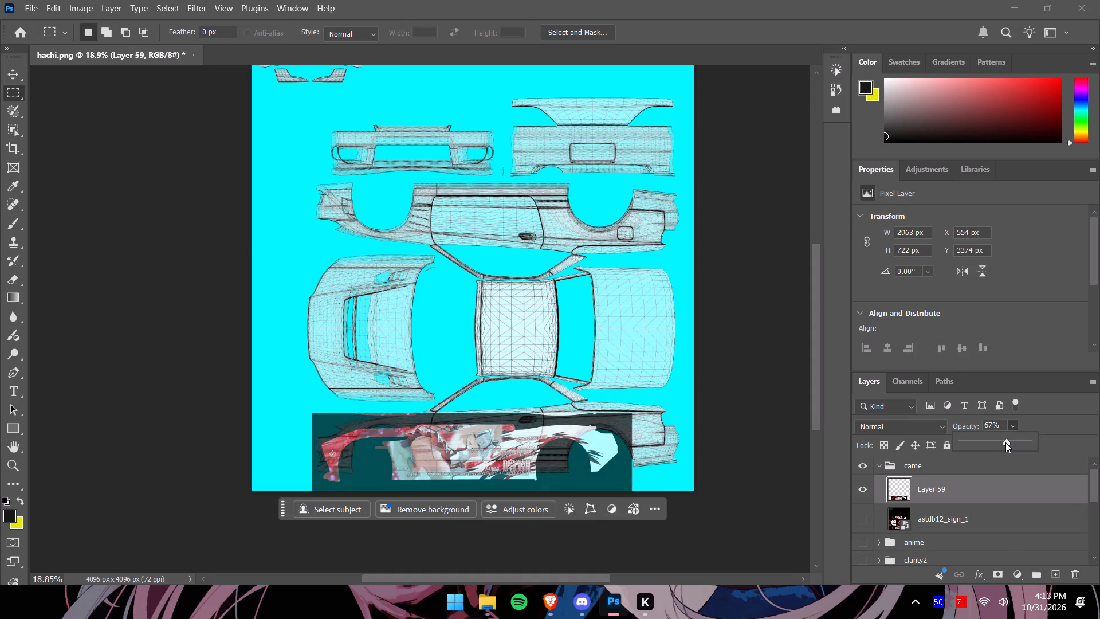
left_click_drag(1005, 442, 1005, 442)
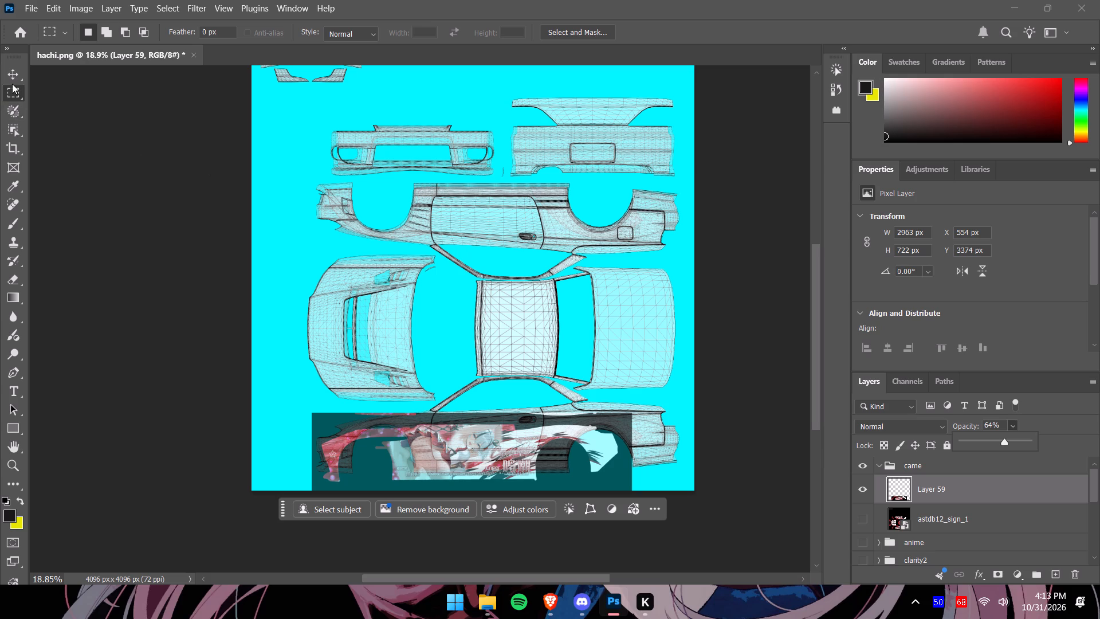
Move the Layer 59 side strip onto the lower car side wireframe, to about X 724 px, Y 3273 px.
left_click(12, 80)
left_click_drag(509, 460, 527, 450)
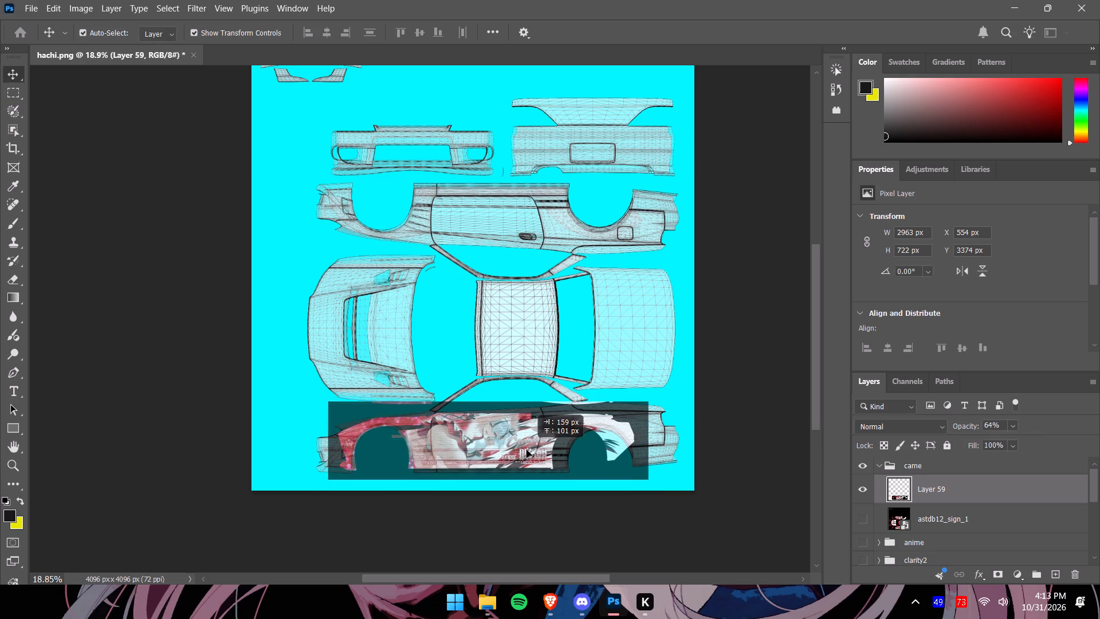
left_click_drag(527, 450, 528, 449)
Stretch the side strip toward the car's front and upward, to about 101.79% width and 110.11% height.
scroll(502, 447, "up", 10, "alt")
scroll(540, 448, "down", 2, "alt")
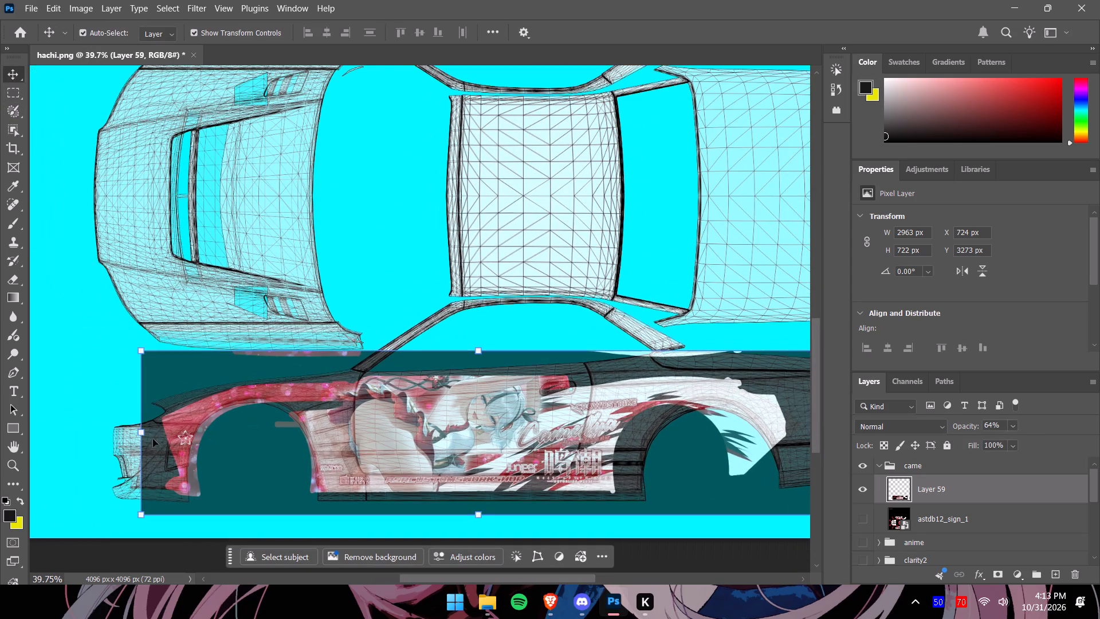
left_click_drag(145, 432, 125, 432)
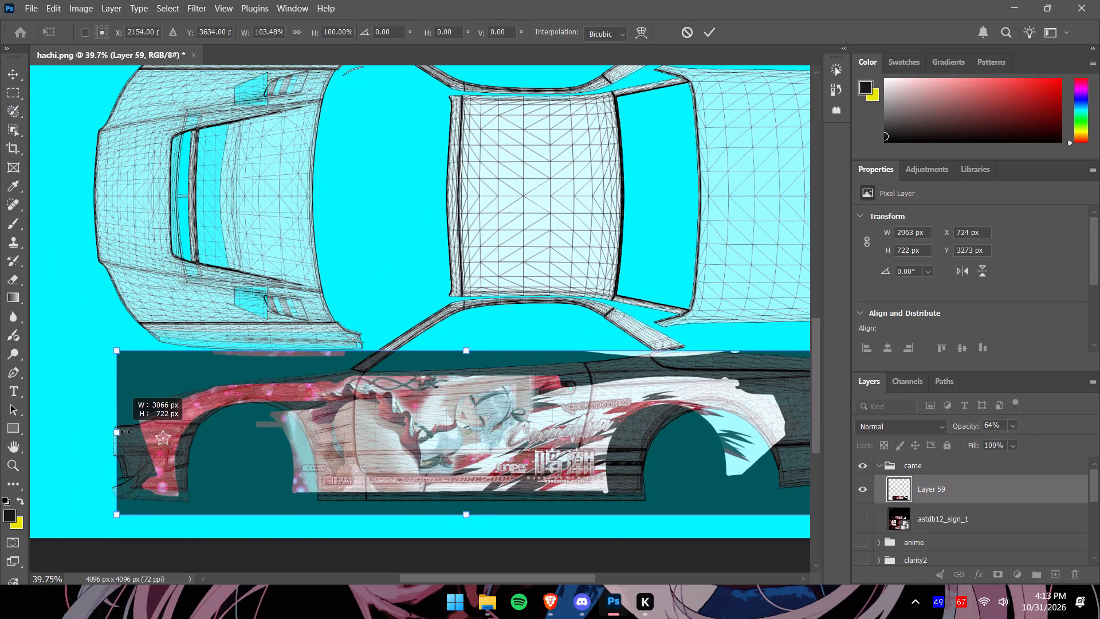
left_click_drag(125, 432, 133, 432)
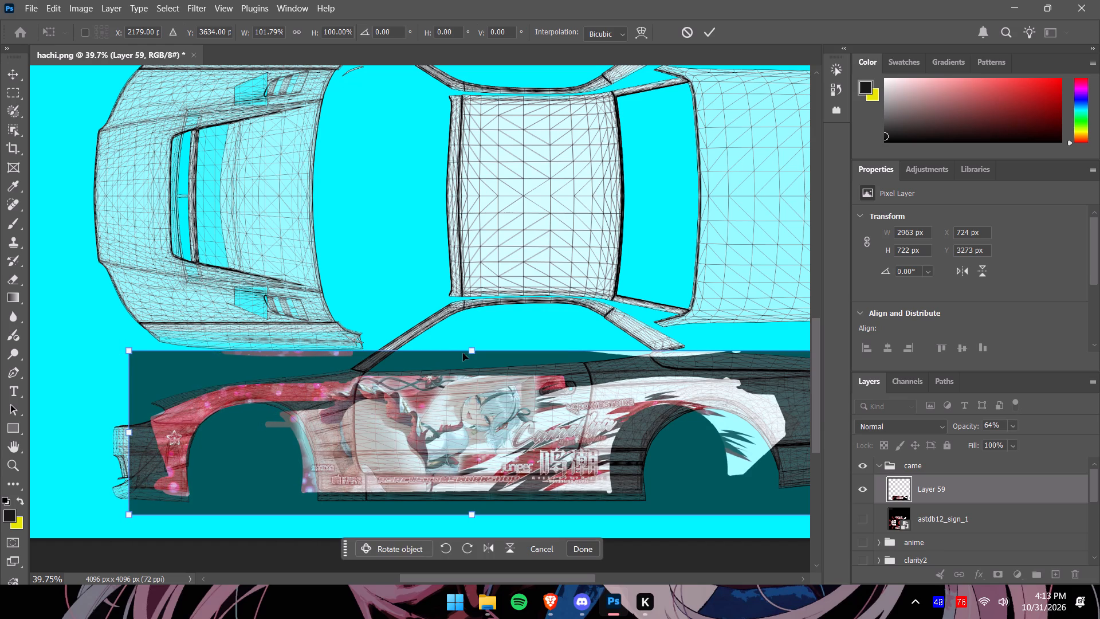
left_click_drag(469, 352, 482, 336)
Extend the side strip toward the car's rear and downward to fit the wheel arches, about 3240 by 855 px overall.
scroll(637, 455, "down", 3, "alt")
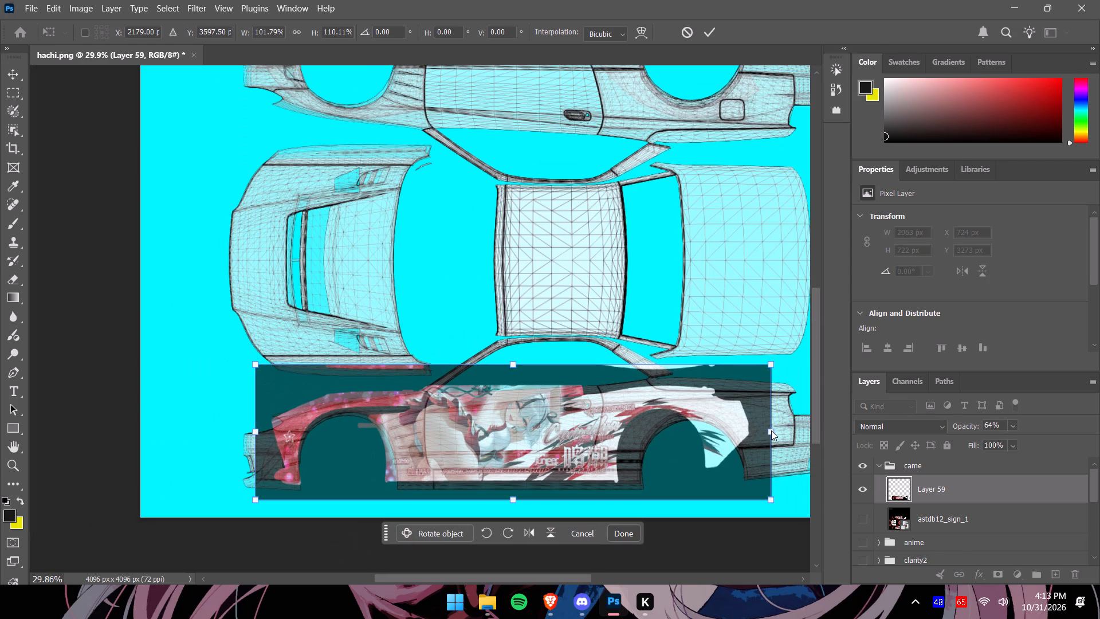
left_click(771, 430)
left_click_drag(575, 575, 607, 574)
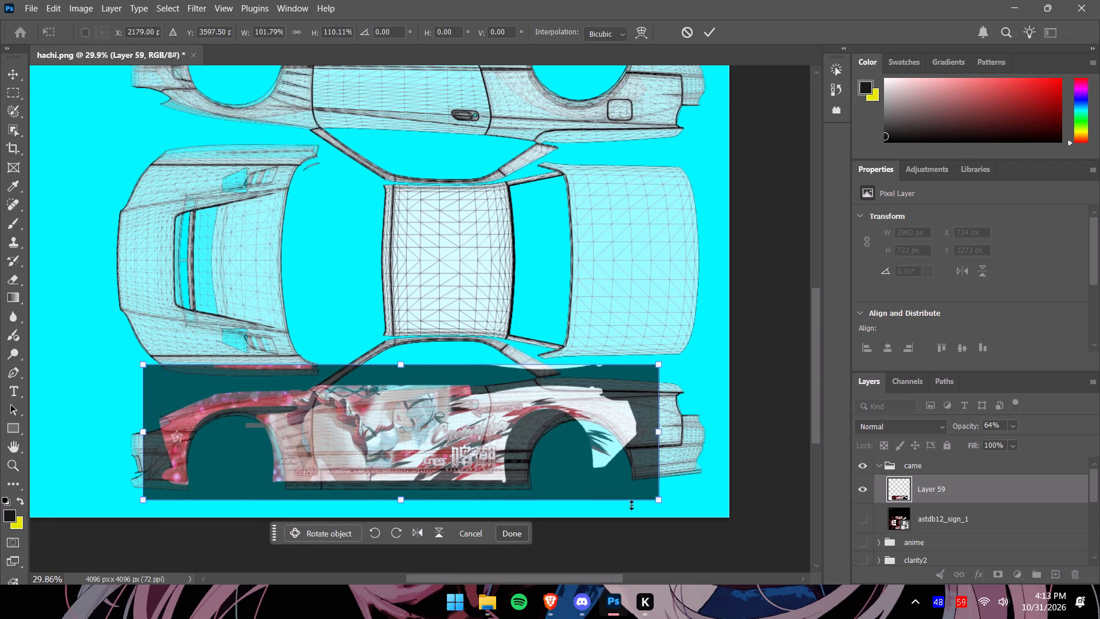
left_click_drag(656, 430, 686, 432)
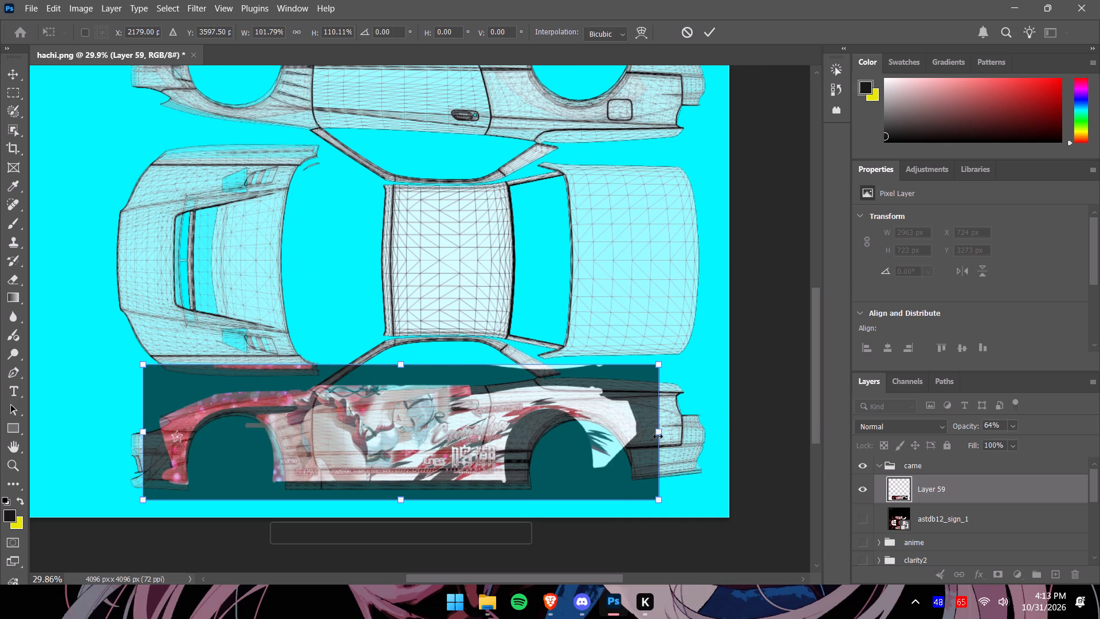
left_click_drag(658, 434, 704, 431)
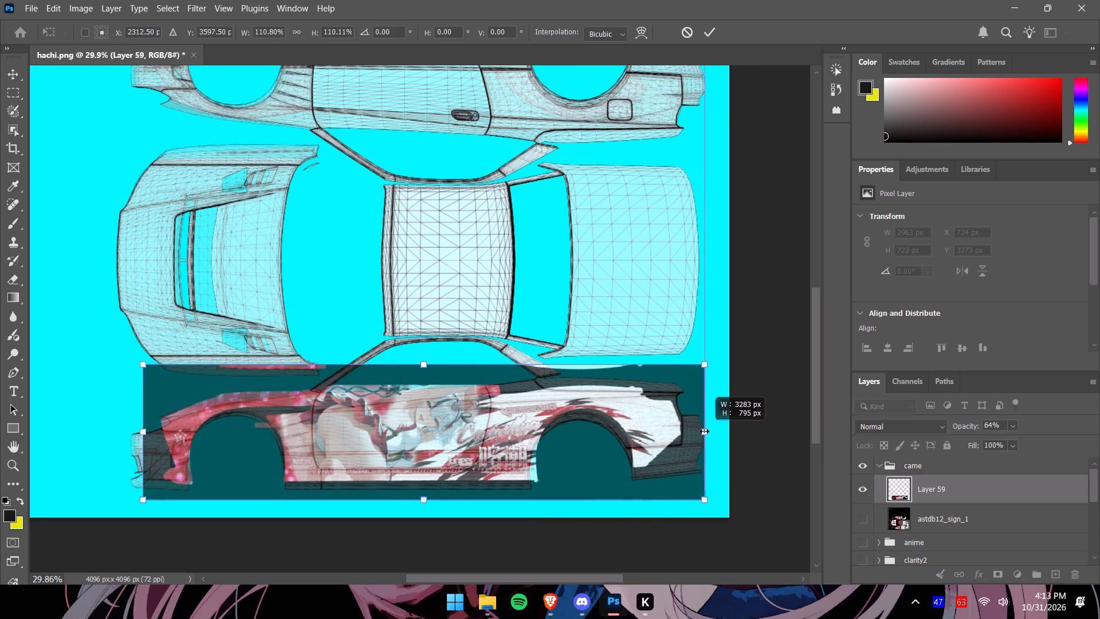
left_click_drag(704, 431, 696, 432)
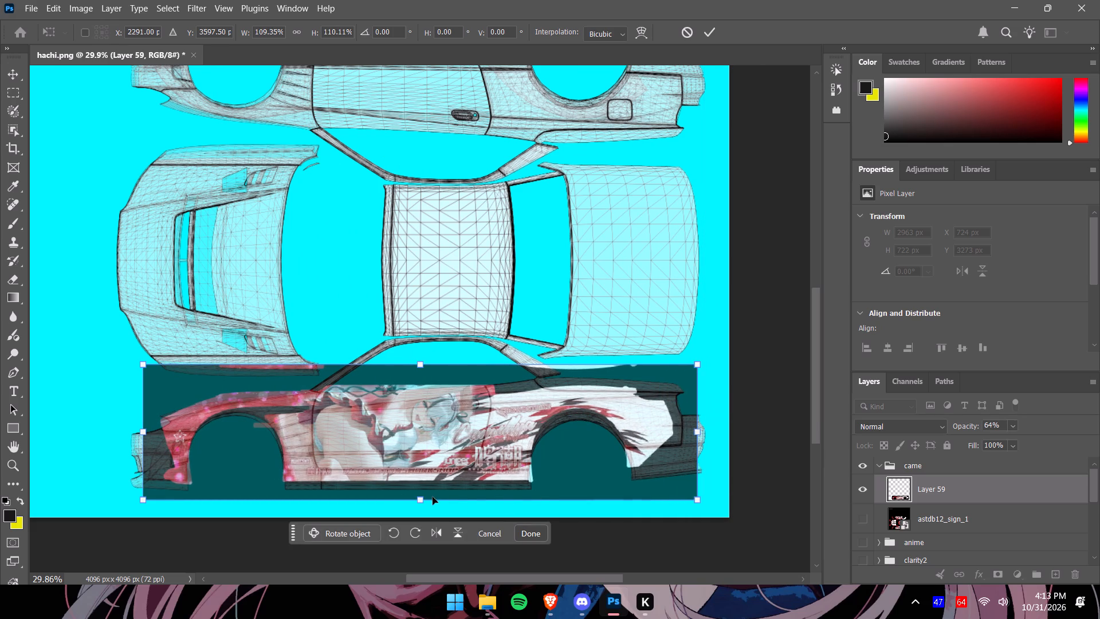
left_click_drag(421, 497, 426, 507)
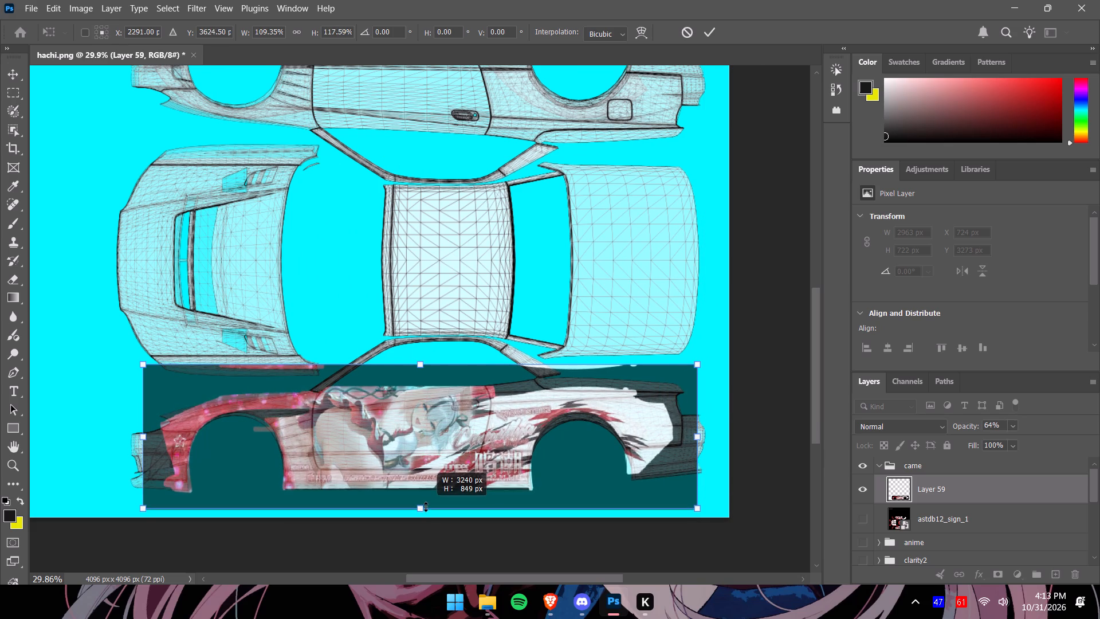
left_click_drag(426, 507, 429, 509)
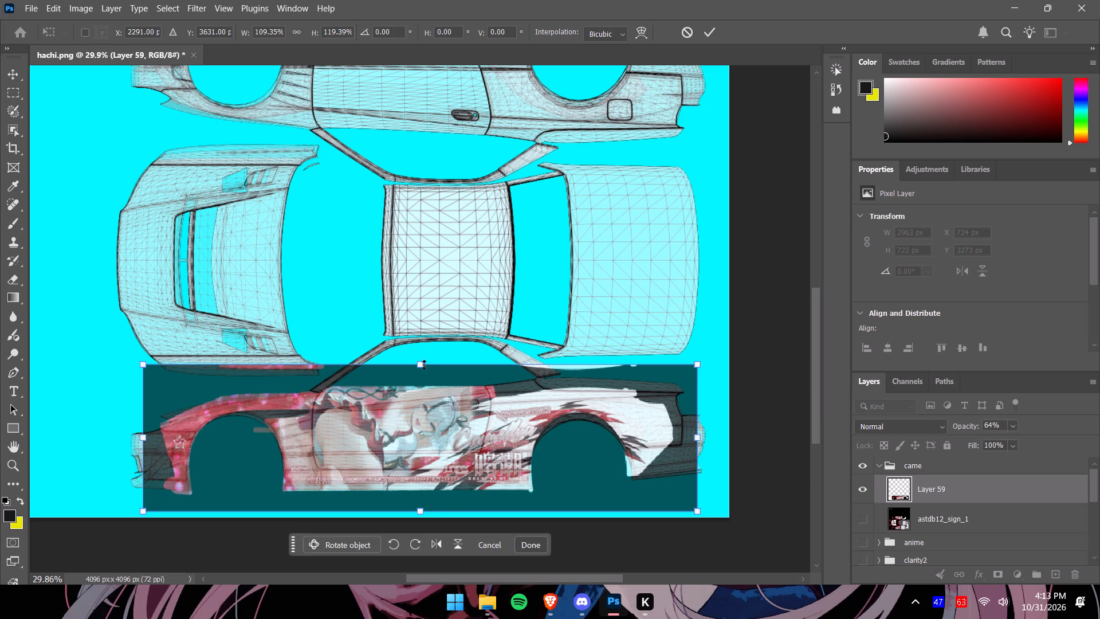
left_click(420, 364)
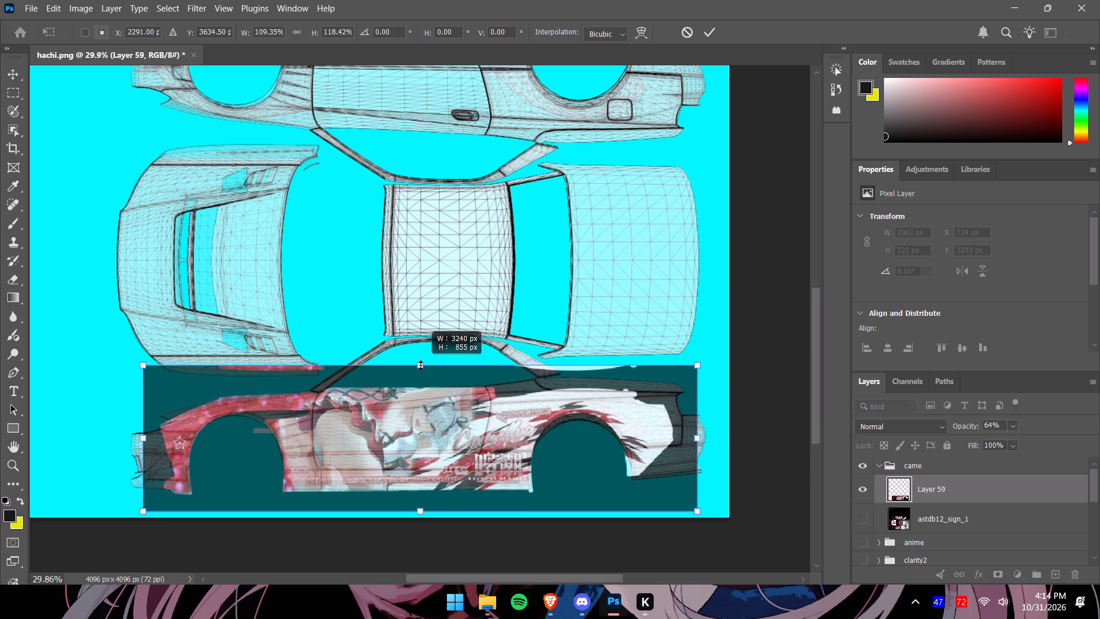
Set Layer 59's opacity to 100%.
scroll(265, 416, "up", 4, "alt")
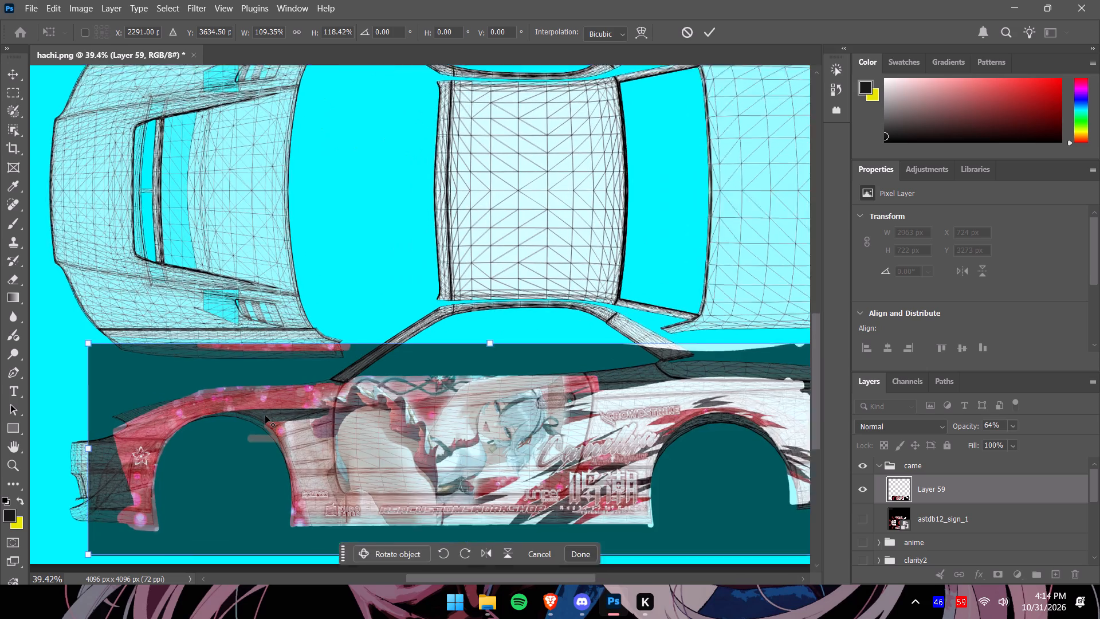
scroll(265, 416, "up", 3, "alt")
scroll(265, 416, "down", 1, "alt")
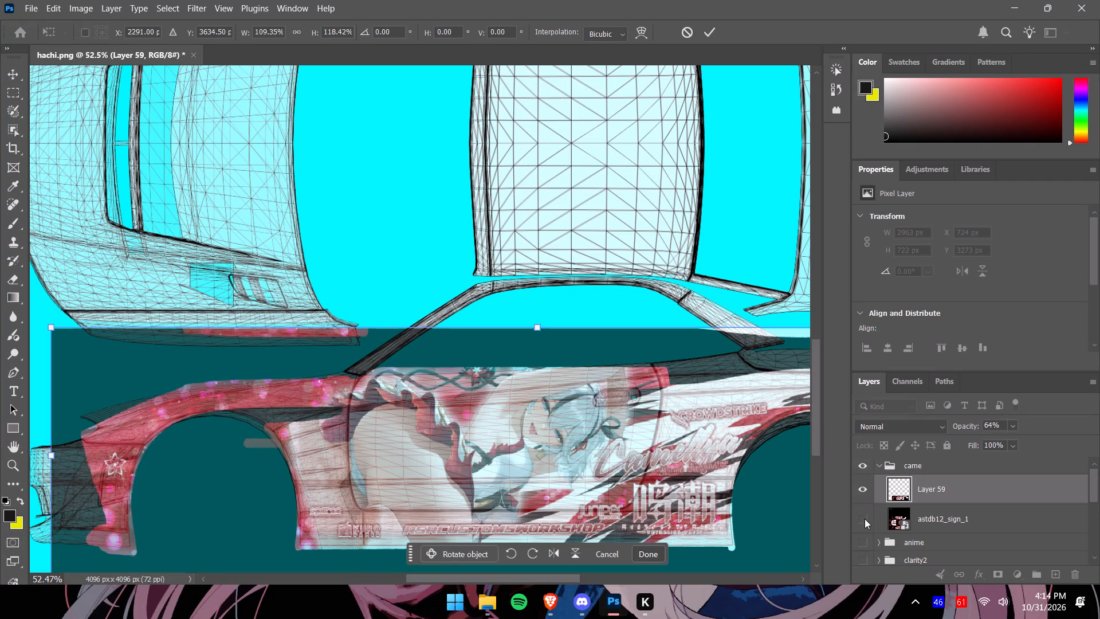
left_click(1015, 425)
left_click_drag(1022, 440, 1036, 440)
left_click_drag(1036, 440, 1071, 440)
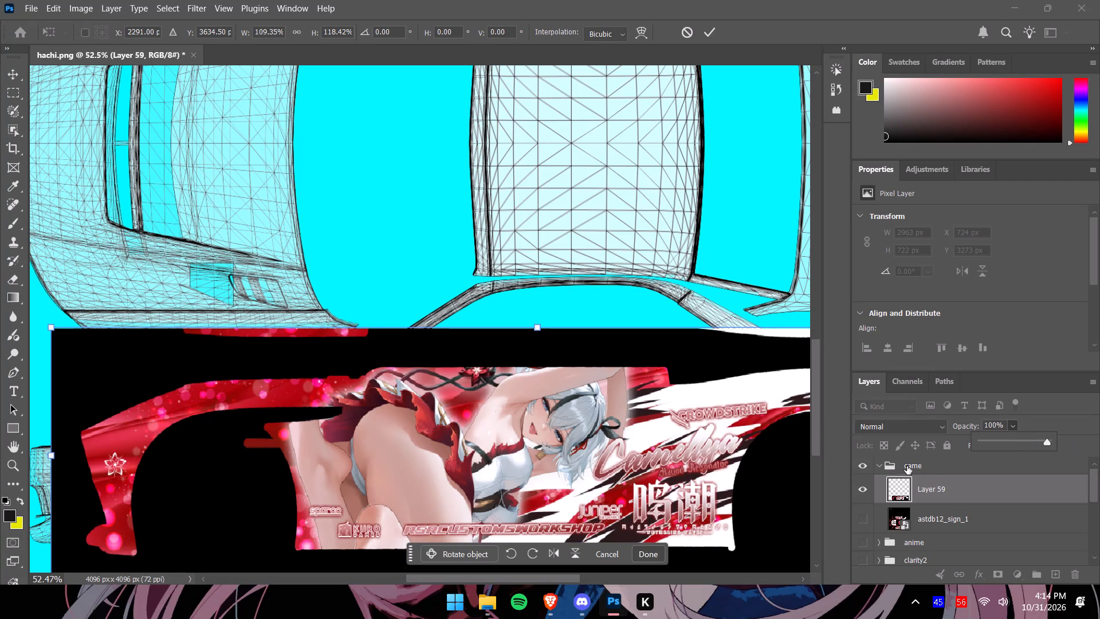
Examine the front fender artwork up close and apply the side strip's transform.
left_click_drag(510, 576, 465, 583)
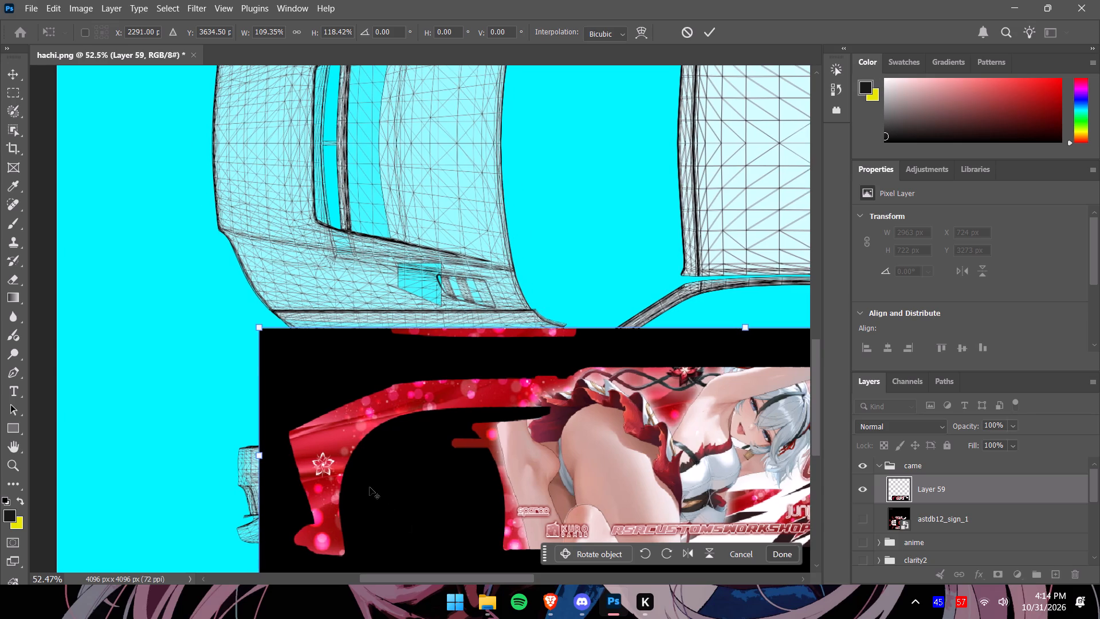
scroll(370, 487, "up", 4, "alt")
scroll(343, 433, "up", 3, "alt")
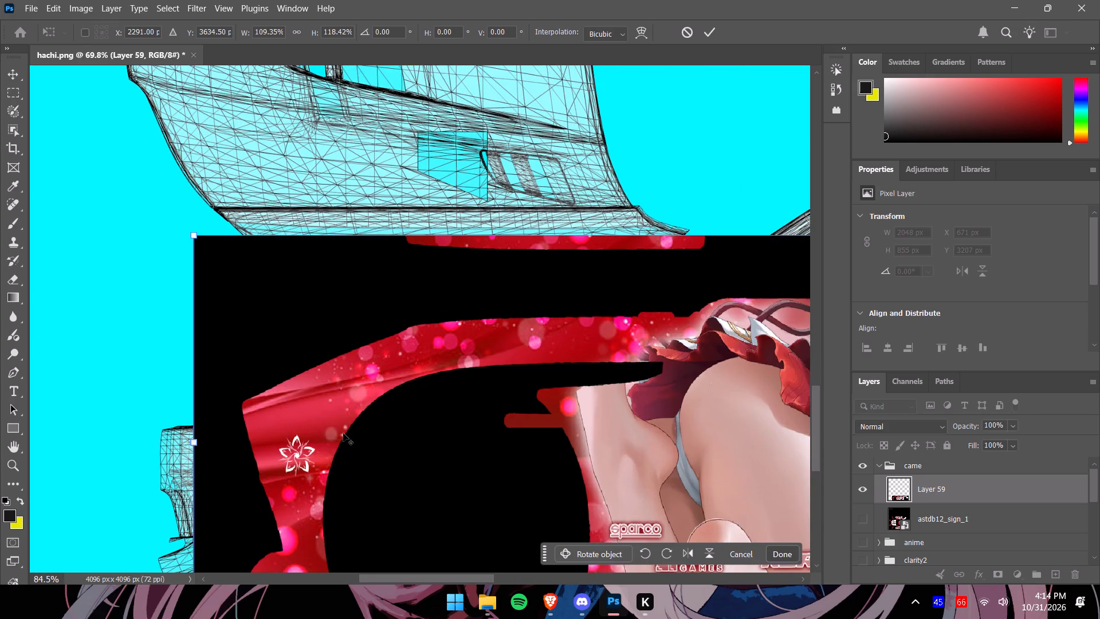
scroll(343, 433, "down", 1, "alt")
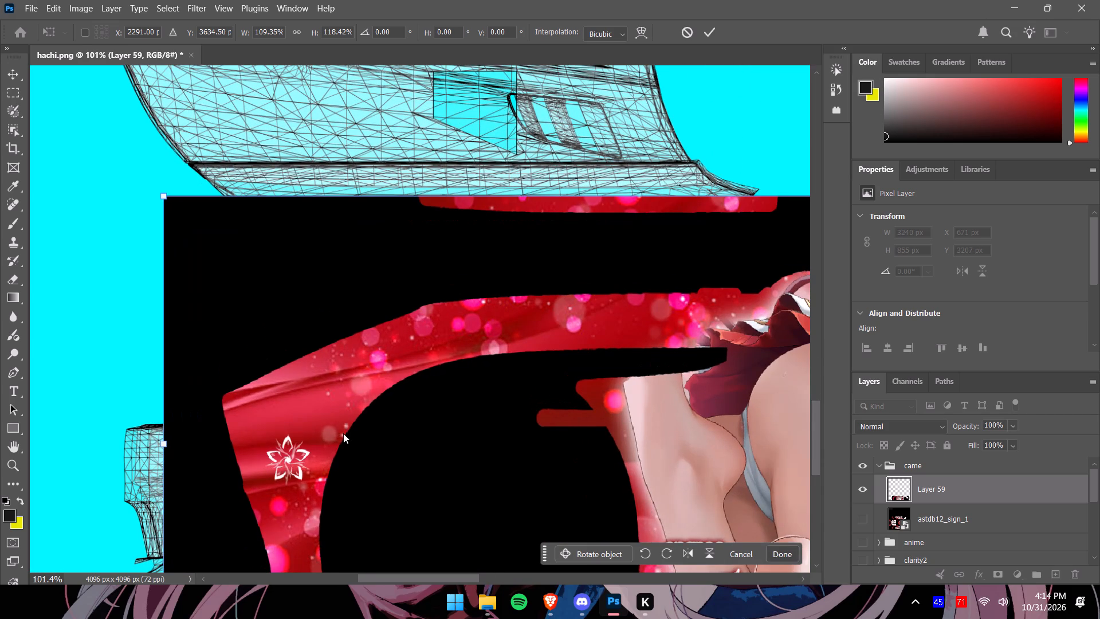
scroll(343, 434, "down", 3, "alt")
left_click(795, 553)
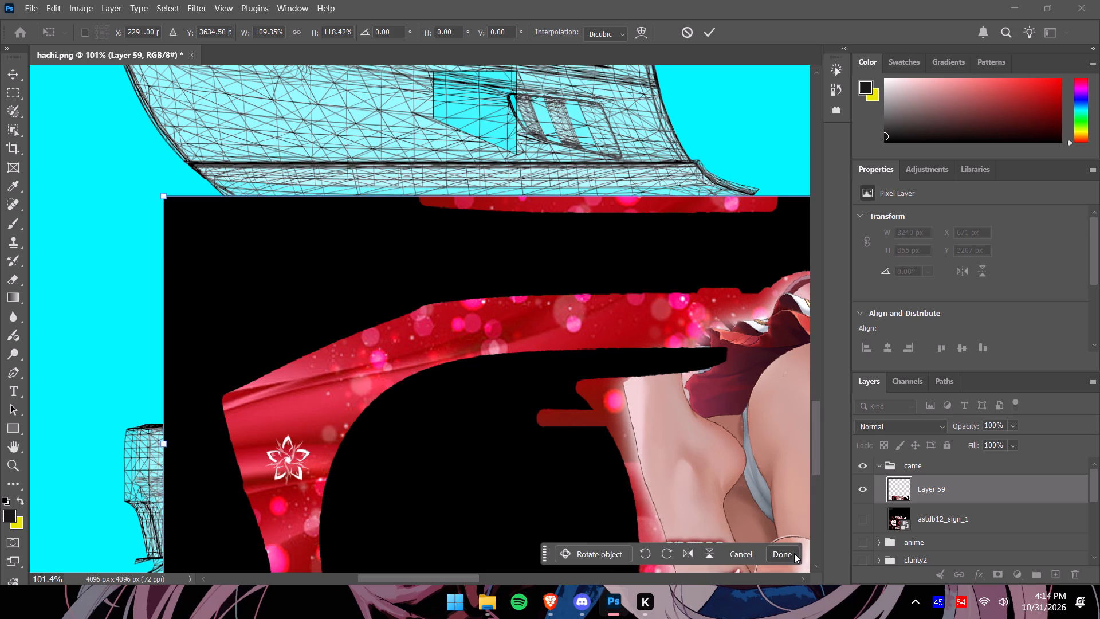
Brush dark red sampled from the fender artwork over the front bumper area ahead of the fender, with a 152 px brush.
scroll(155, 332, "down", 6, "alt")
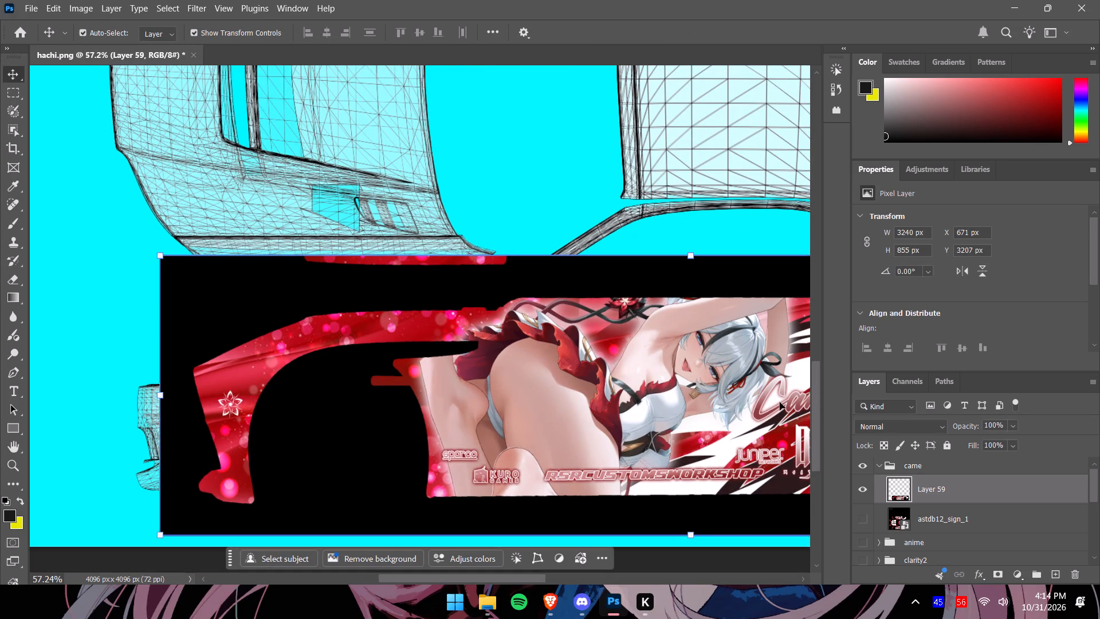
left_click_drag(819, 416, 820, 431)
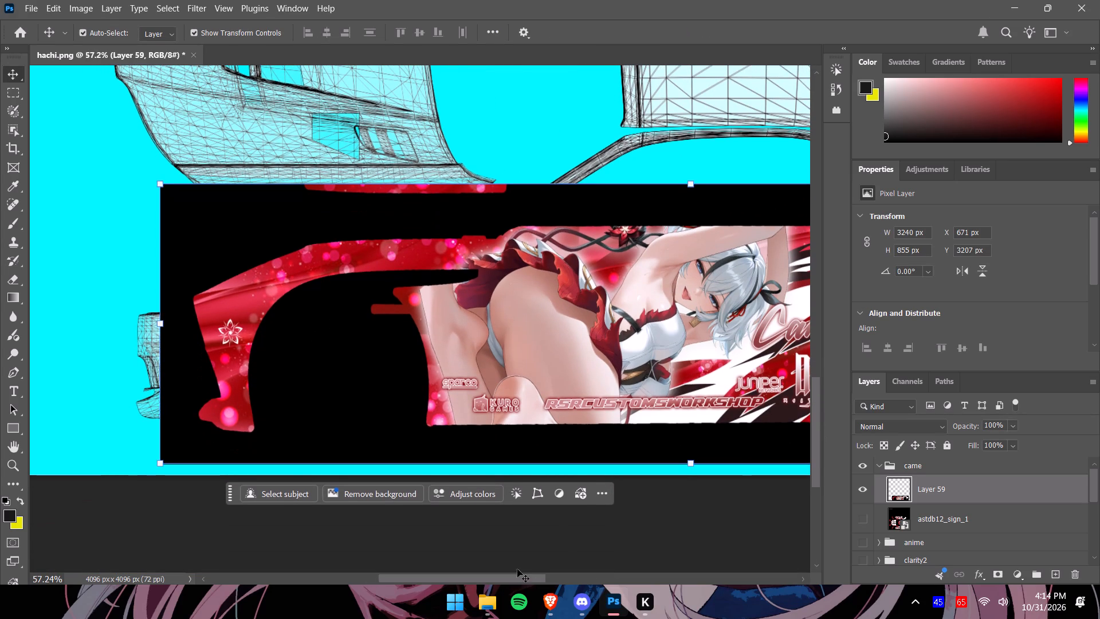
left_click_drag(493, 579, 459, 585)
scroll(383, 416, "up", 5, "alt")
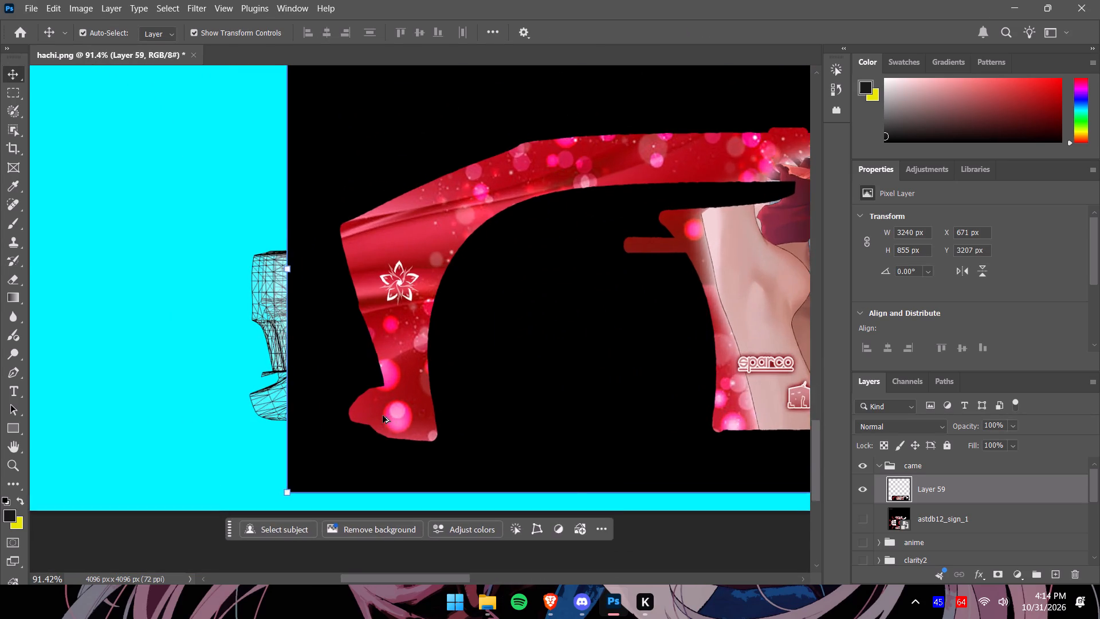
scroll(383, 416, "up", 6, "alt")
scroll(383, 415, "down", 1, "alt")
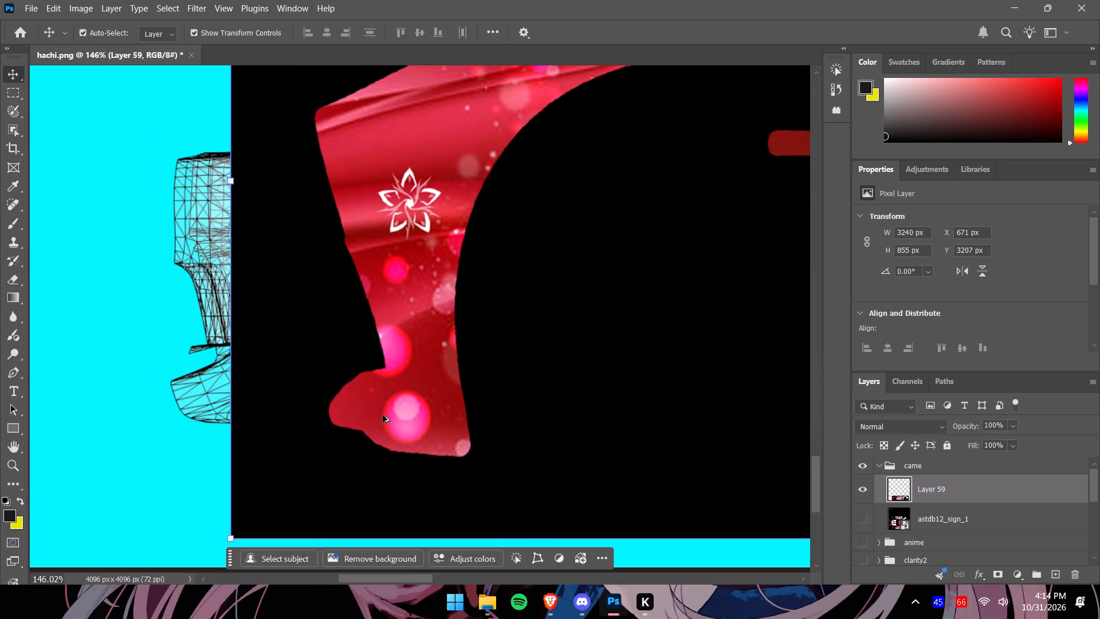
scroll(383, 415, "down", 1, "alt")
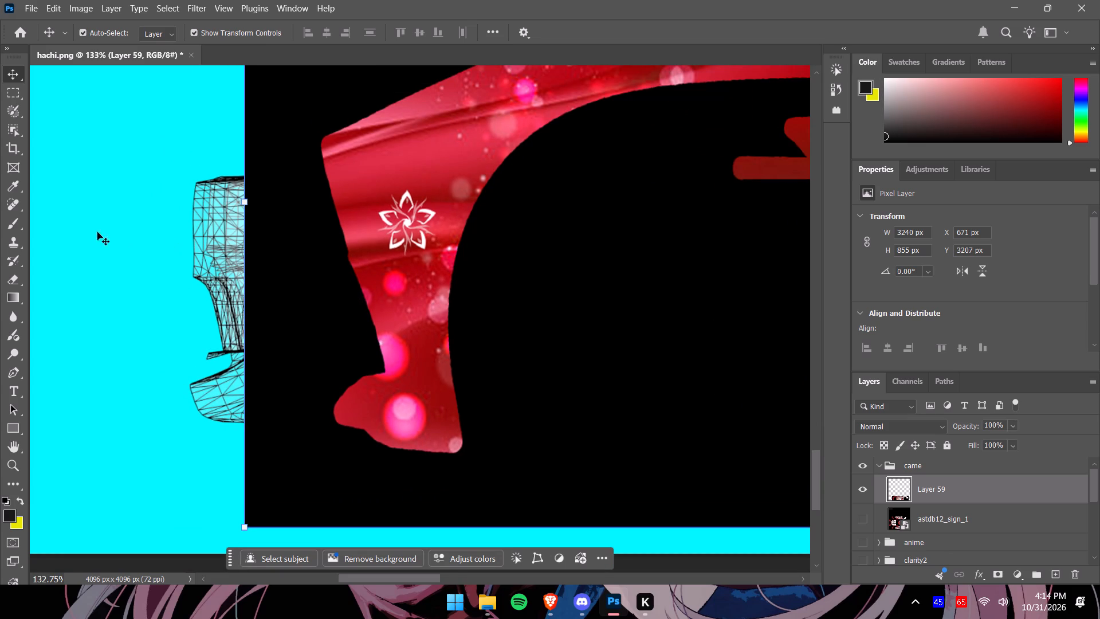
left_click(17, 220)
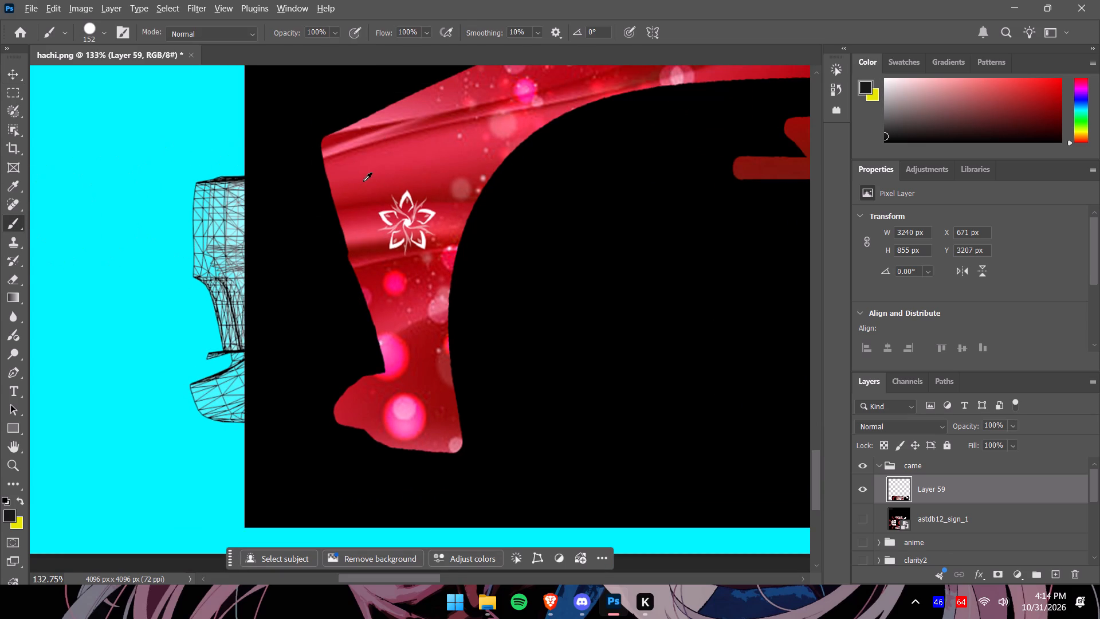
left_click(363, 181, "alt")
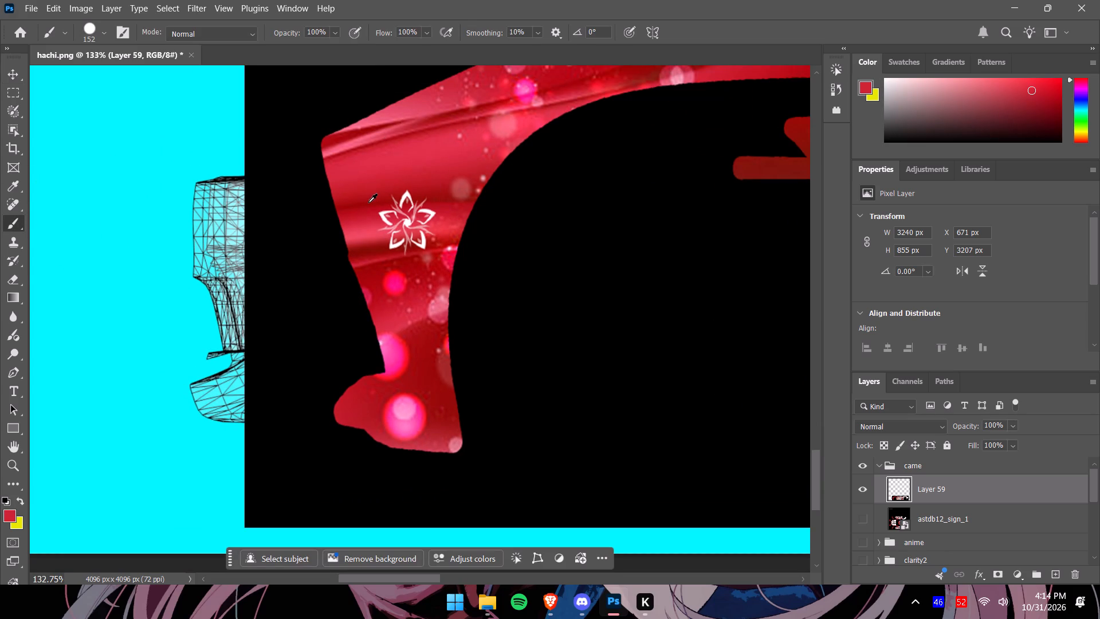
left_click(368, 202, "alt")
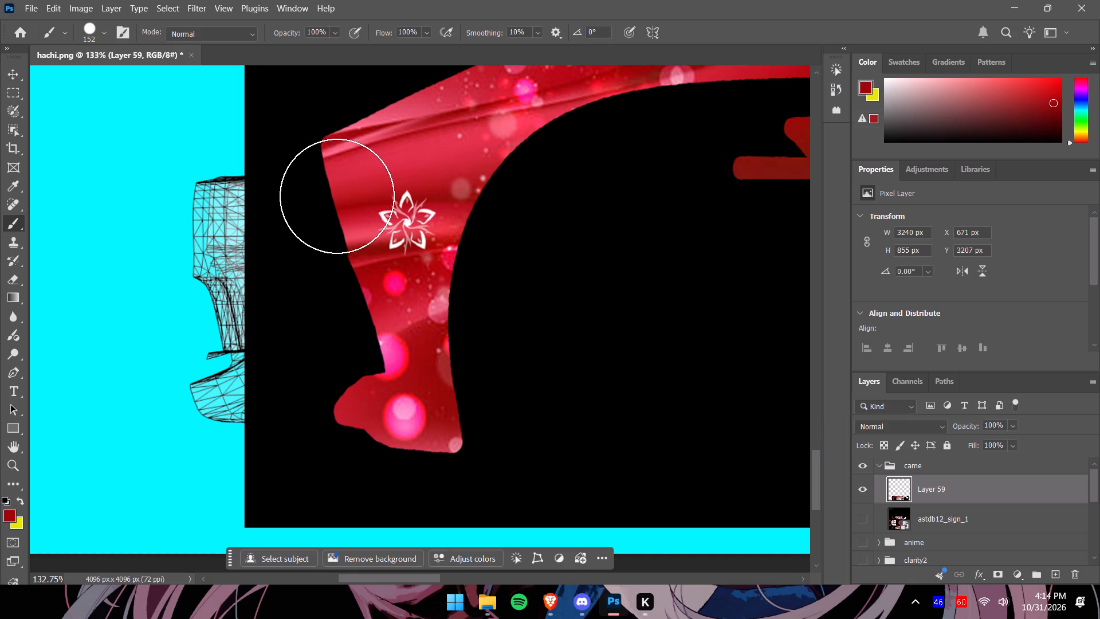
left_click_drag(319, 213, 188, 240)
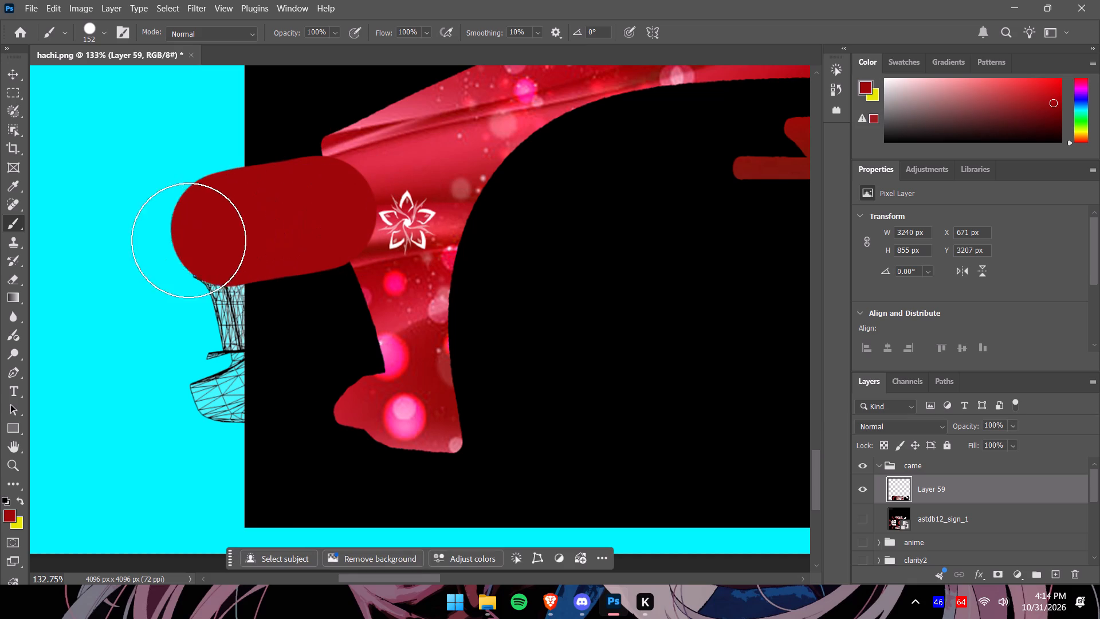
left_click_drag(188, 240, 168, 248)
left_click_drag(328, 272, 189, 321)
left_click_drag(269, 343, 160, 392)
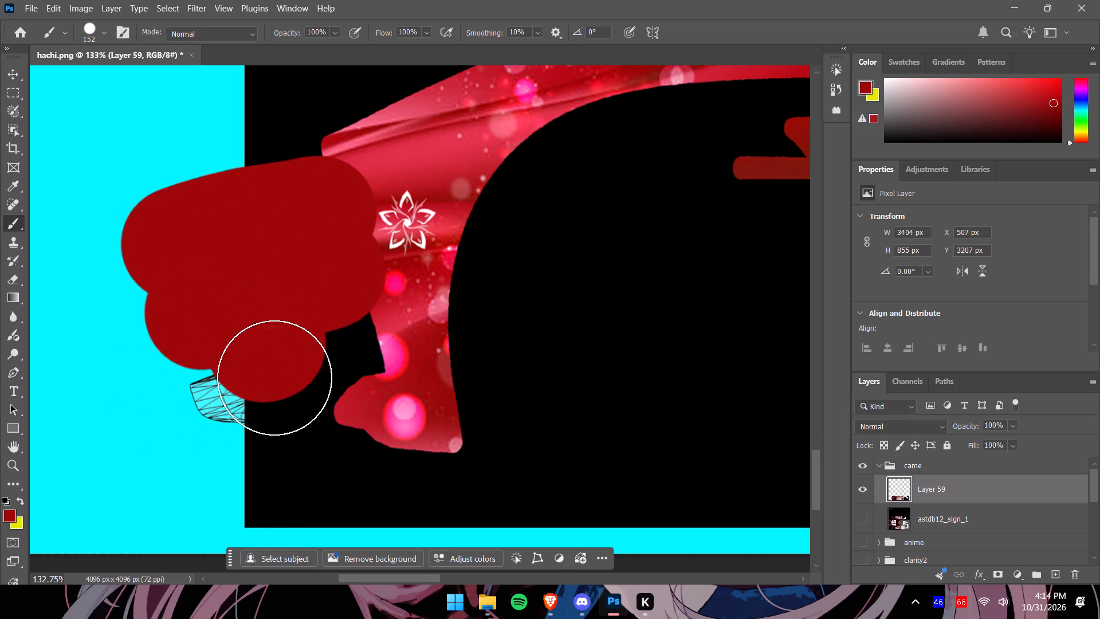
left_click_drag(274, 378, 184, 409)
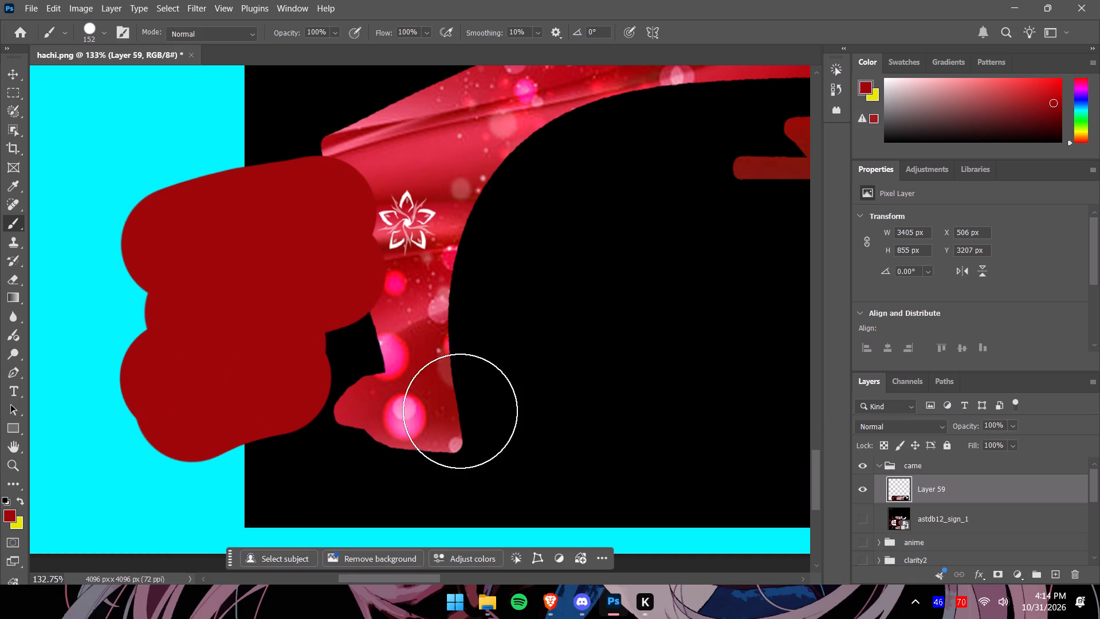
Set Layer 59's opacity to 64%.
left_click(1017, 426)
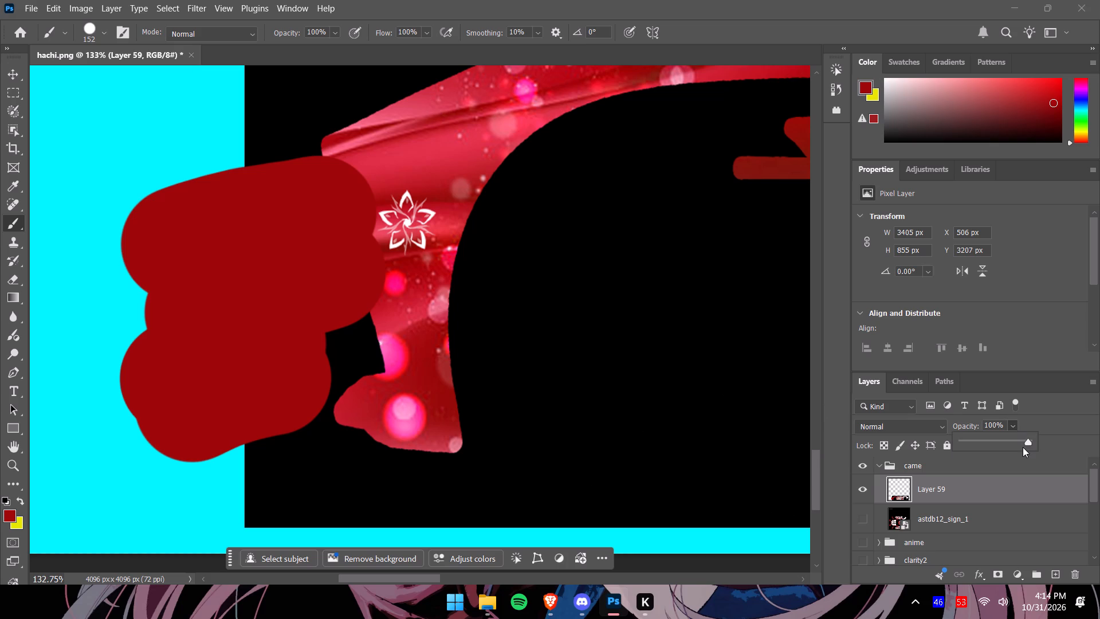
left_click_drag(1027, 444, 1004, 446)
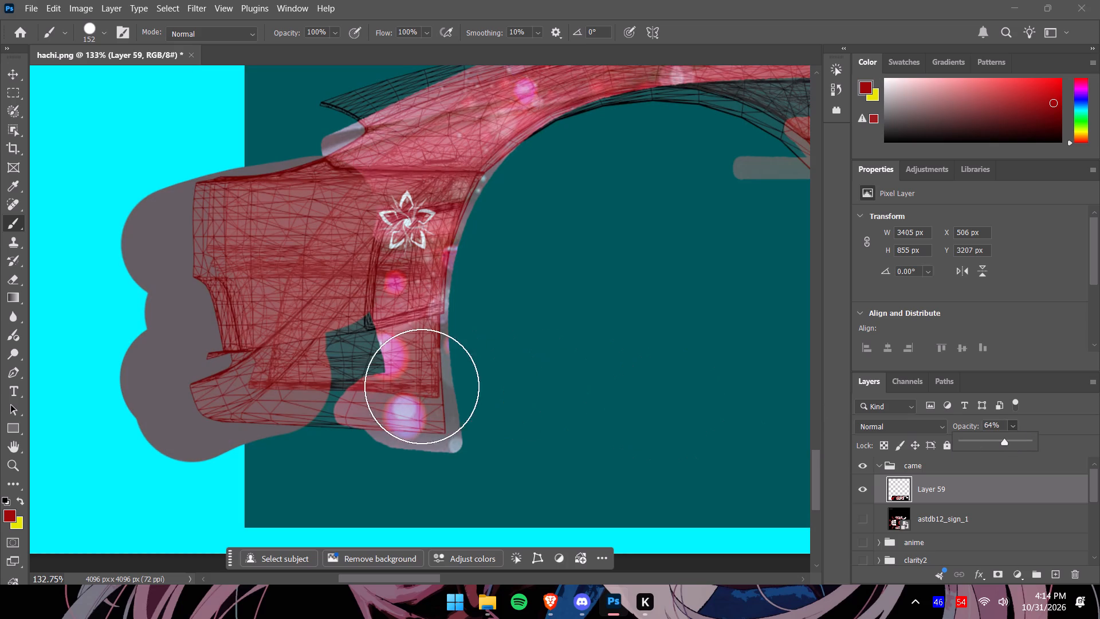
Paint over the remaining gap between the red bumper area and the lower front fender.
left_click_drag(290, 402, 316, 402)
left_click(337, 362)
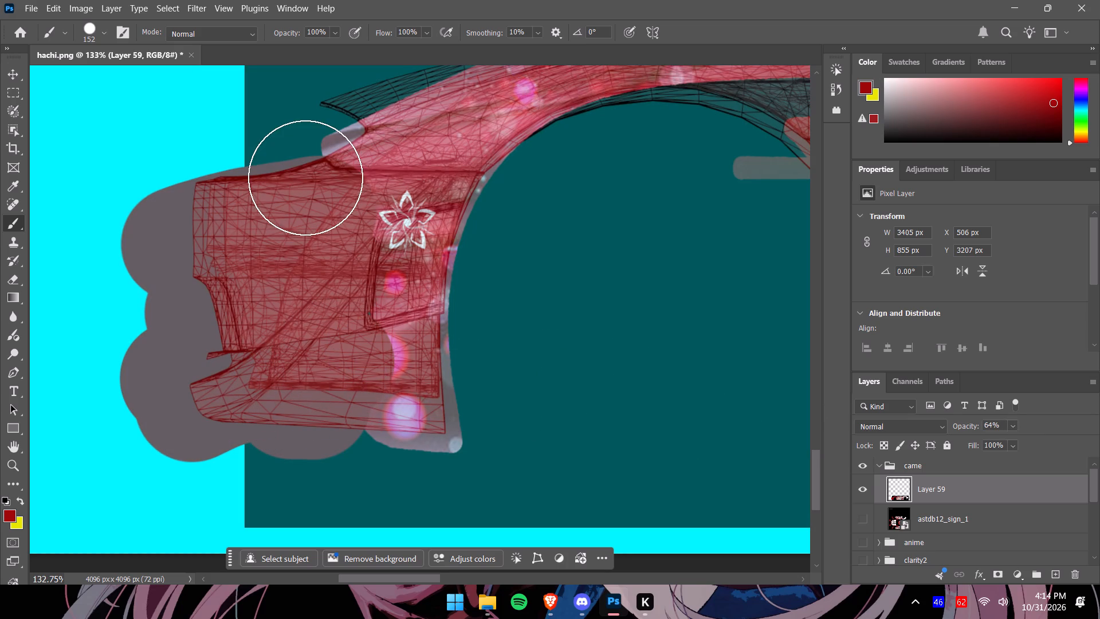
Sample white from the rear quarter artwork with Layer 59 at 100% opacity, and return the layer to 64% opacity.
scroll(300, 237, "down", 3, "alt")
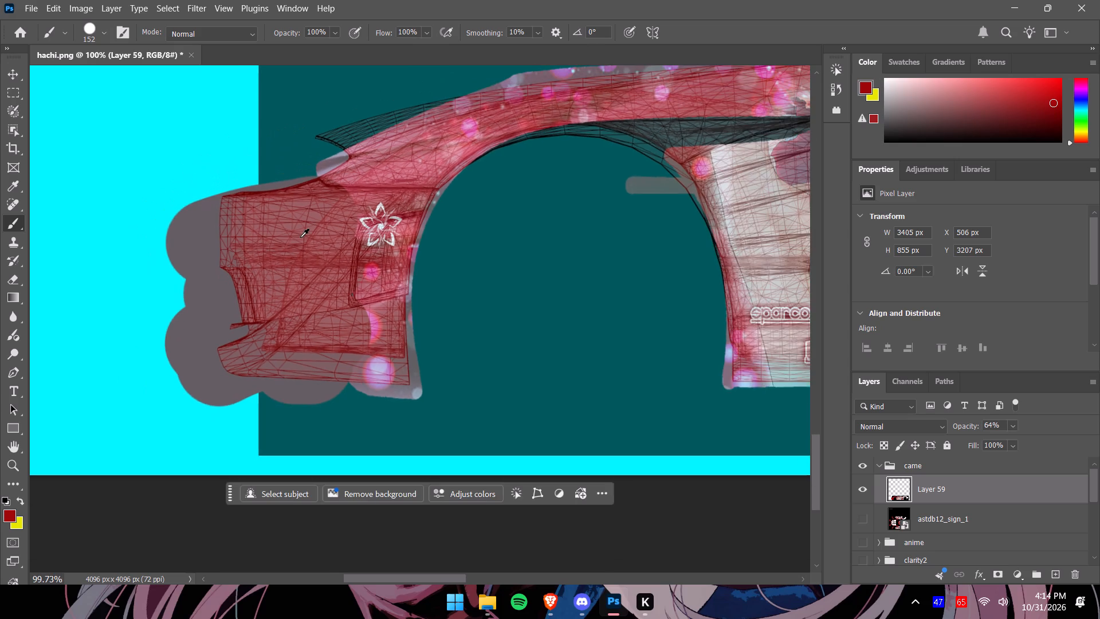
scroll(300, 237, "down", 1, "alt")
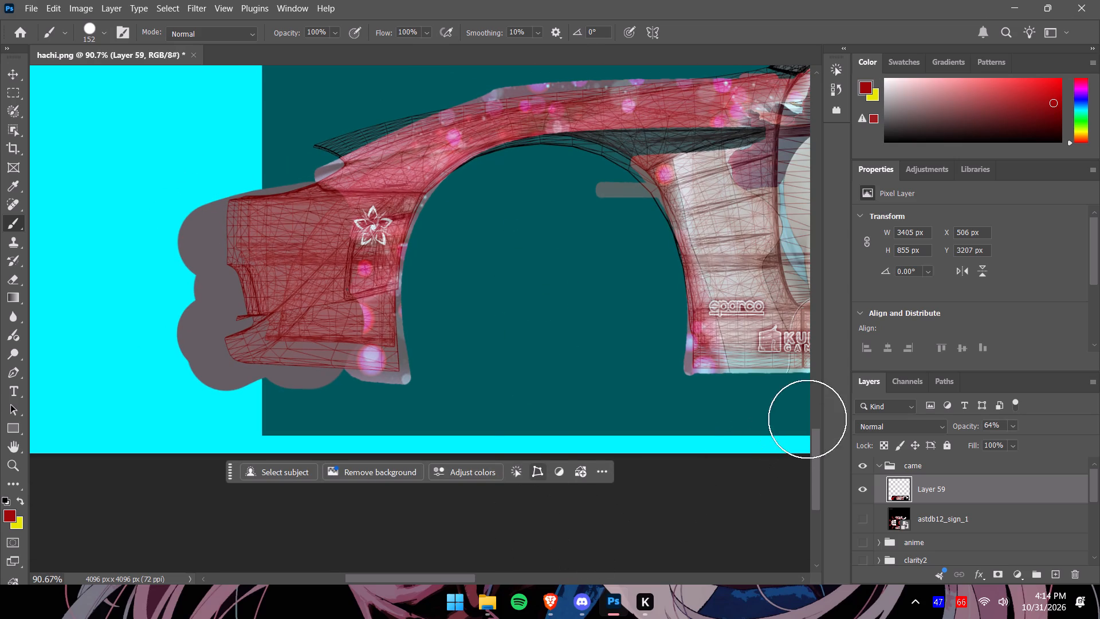
left_click_drag(814, 435, 818, 403)
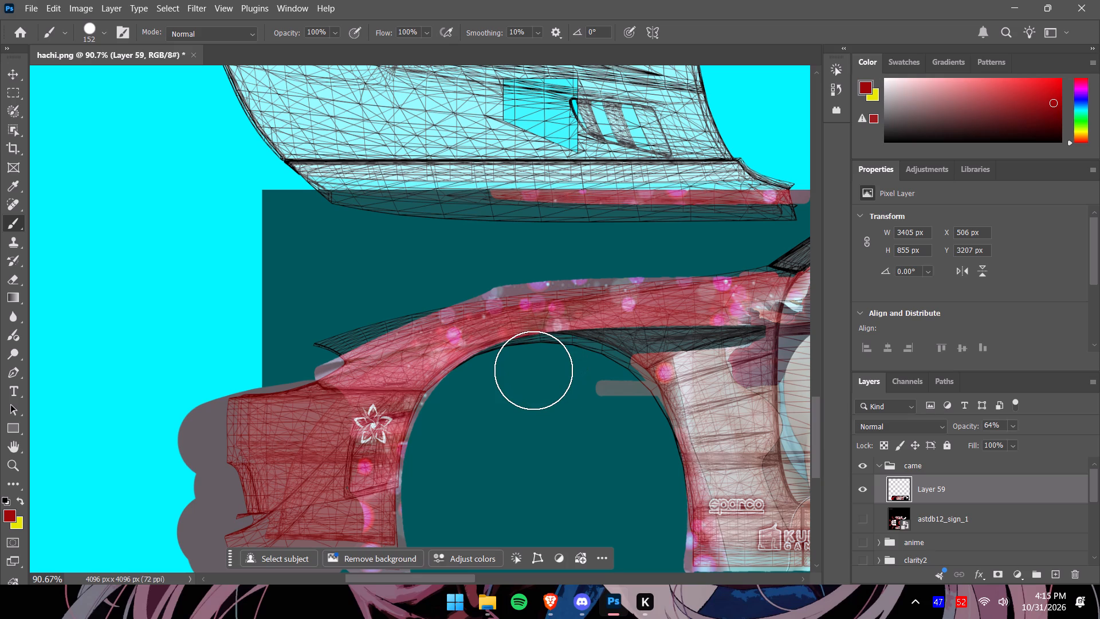
scroll(592, 363, "down", 5, "alt")
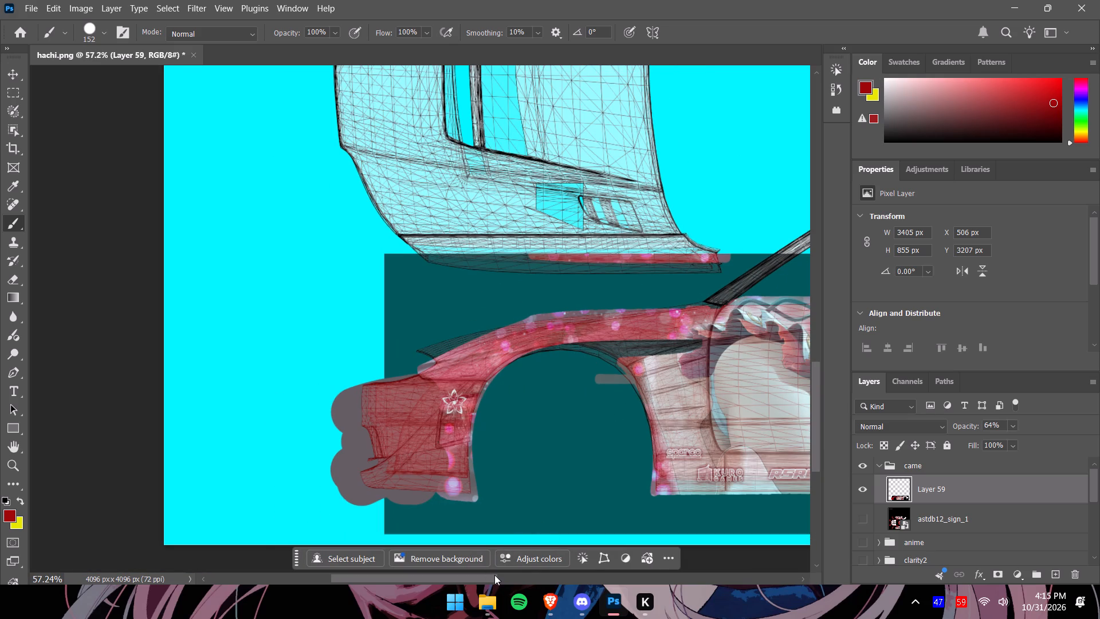
left_click_drag(494, 575, 621, 573)
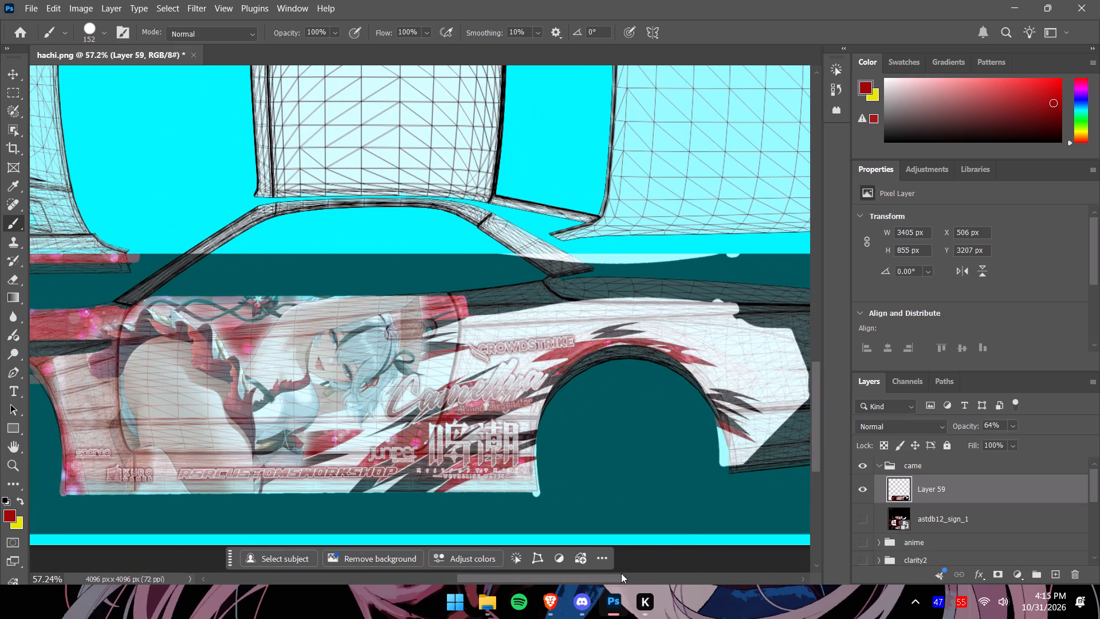
left_click_drag(621, 573, 631, 573)
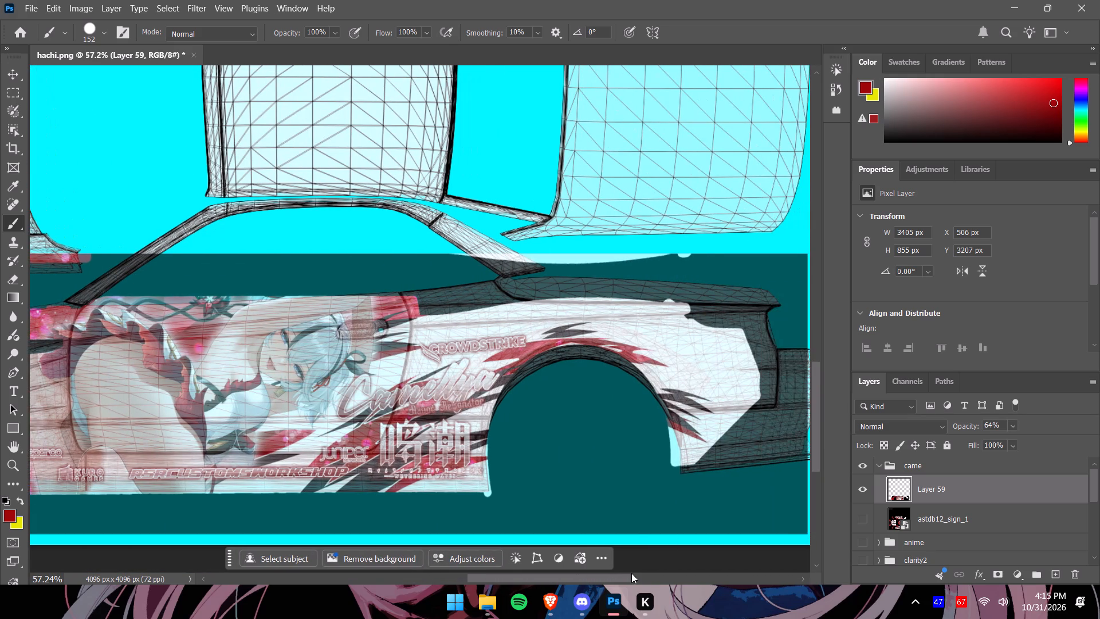
left_click_drag(631, 573, 679, 571)
scroll(616, 412, "up", 5, "alt")
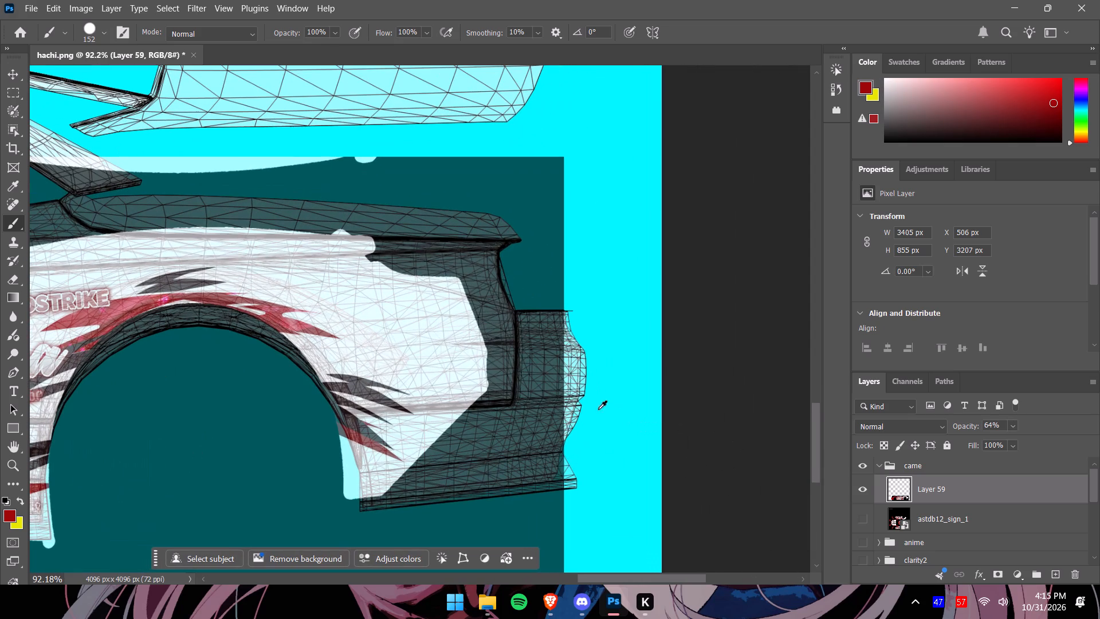
left_click(1008, 428)
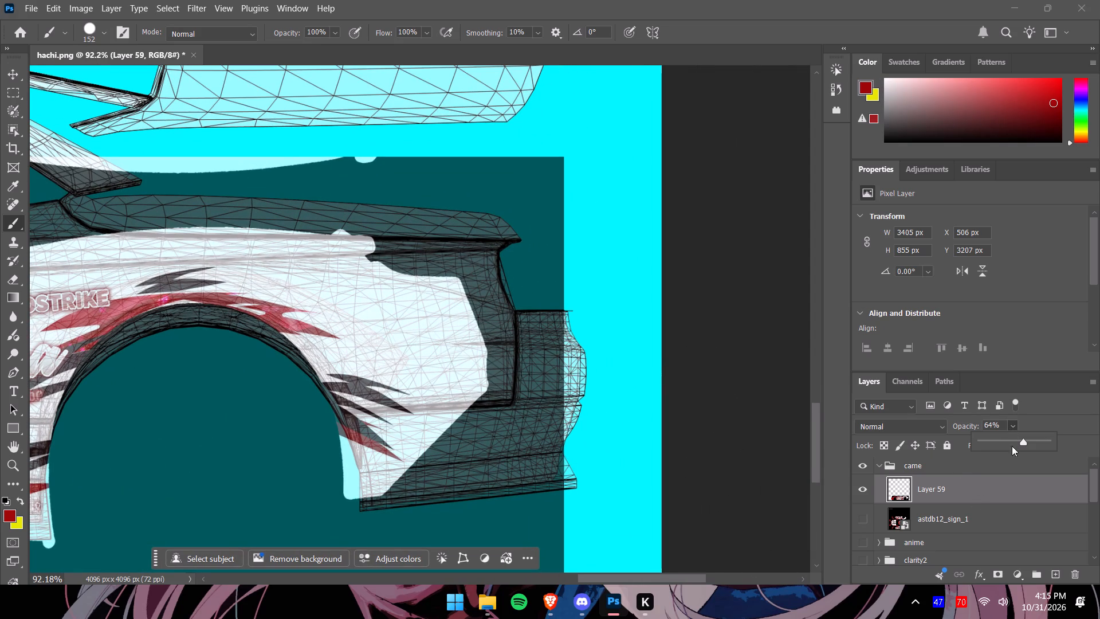
left_click_drag(1024, 445, 1071, 446)
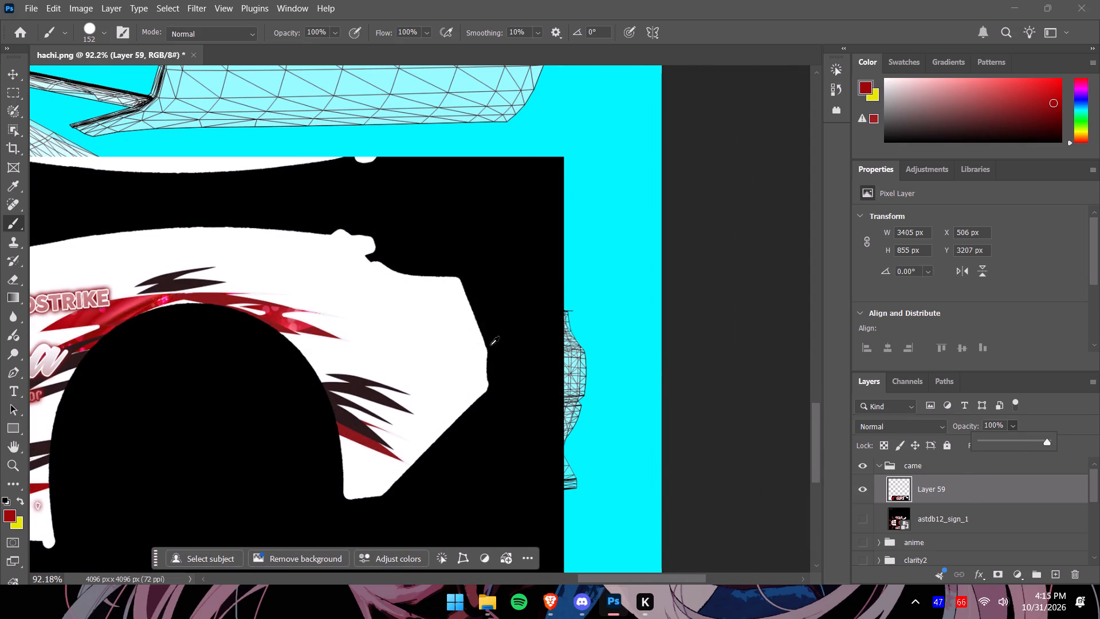
left_click(477, 348, "alt")
left_click(1016, 424)
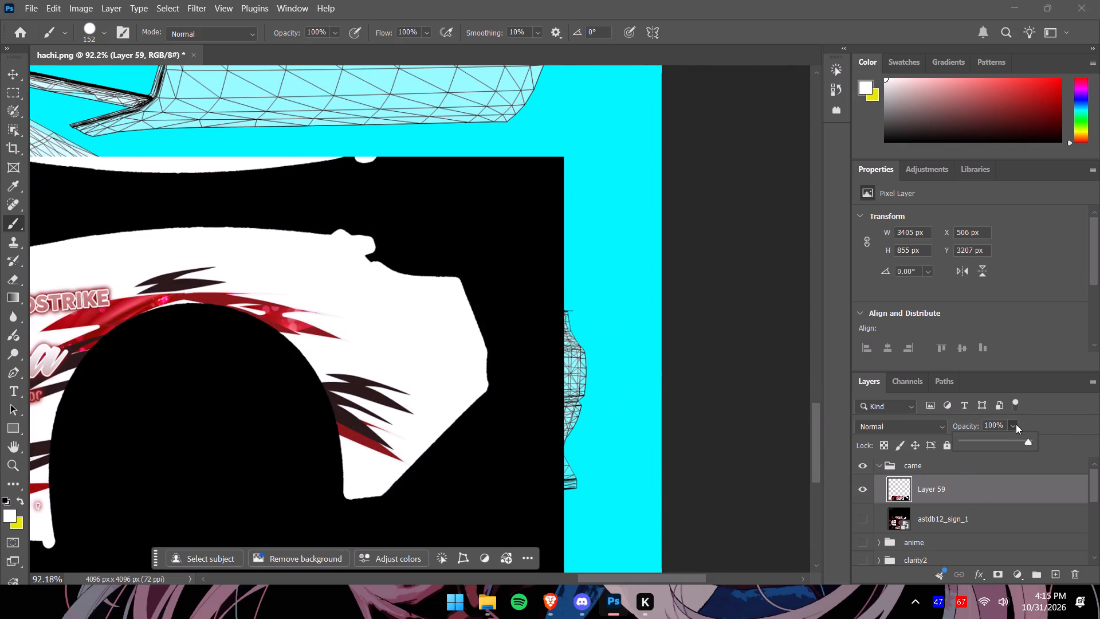
left_click_drag(1029, 444, 1005, 450)
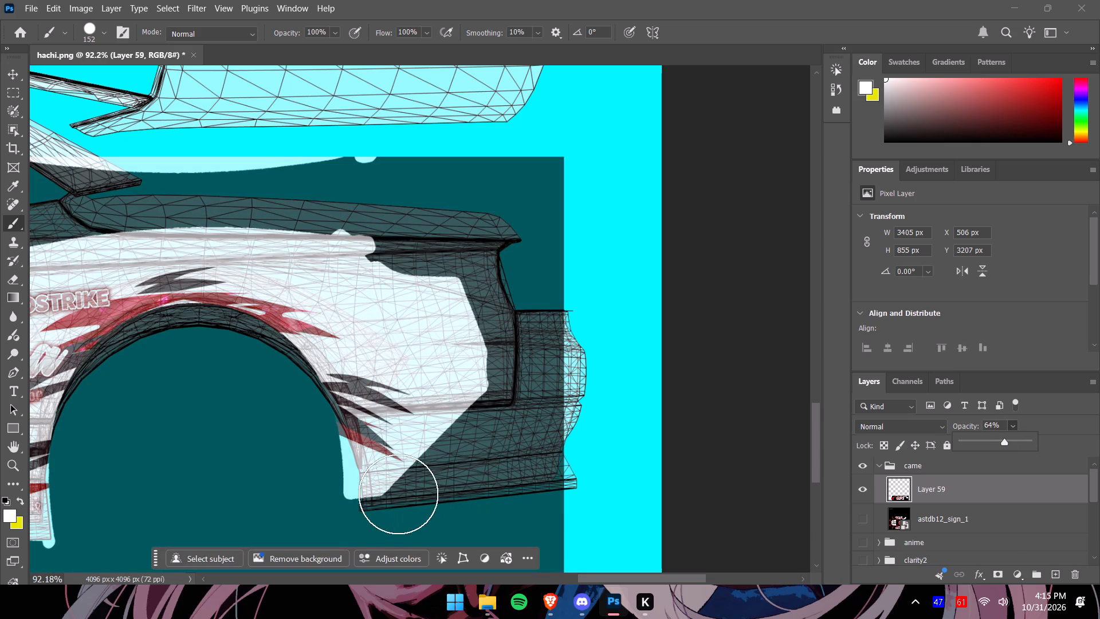
Paint white over the uncovered rear bumper, tail and trunk-edge areas behind the rear wheel arch, filling all remaining gaps.
left_click_drag(371, 512, 581, 438)
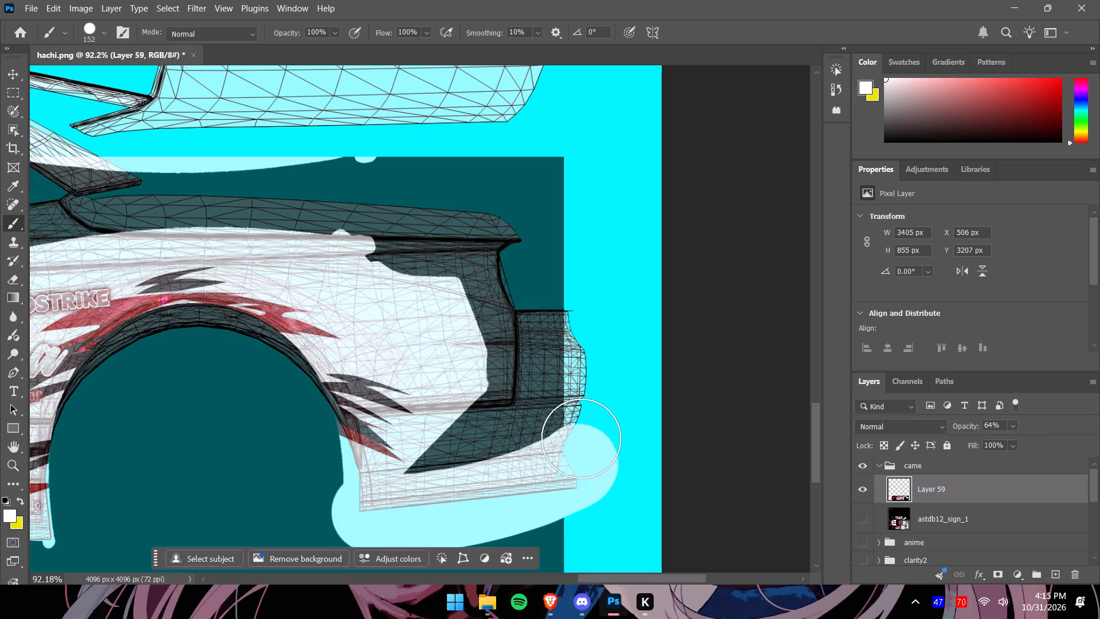
left_click_drag(581, 438, 422, 232)
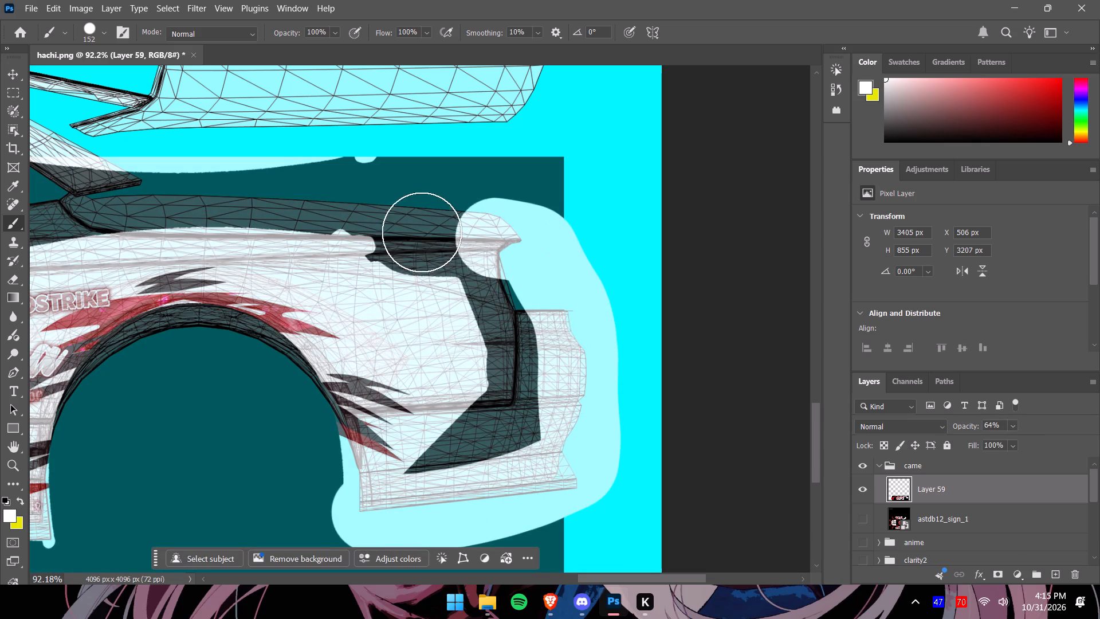
left_click_drag(422, 232, 308, 233)
left_click_drag(408, 272, 575, 334)
left_click_drag(478, 335, 541, 366)
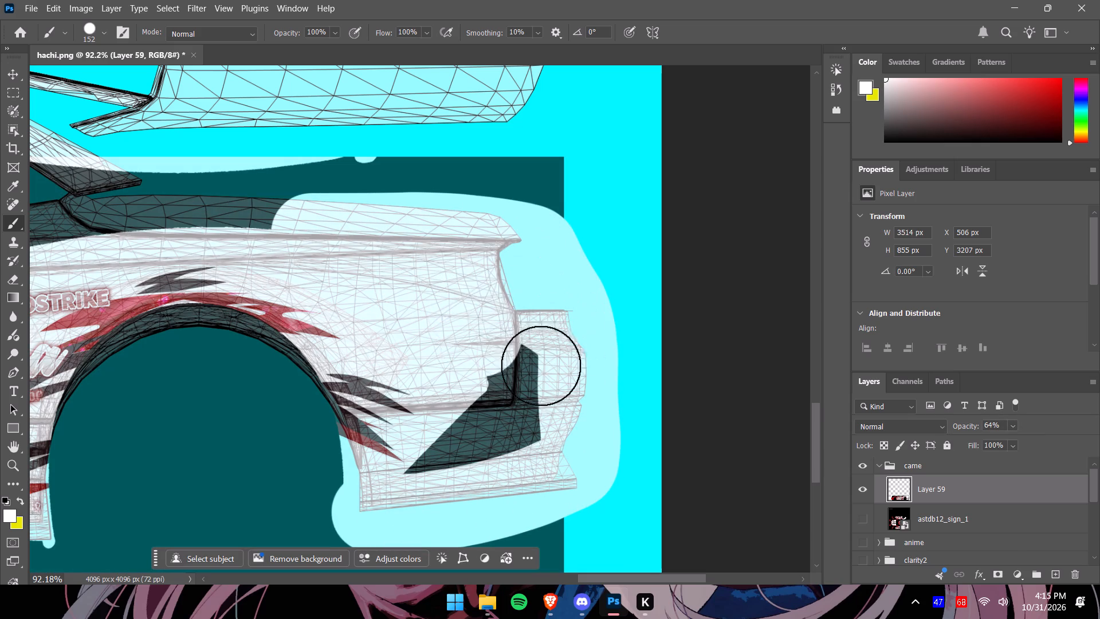
left_click_drag(541, 366, 556, 406)
left_click_drag(492, 410, 533, 451)
left_click_drag(437, 492, 509, 465)
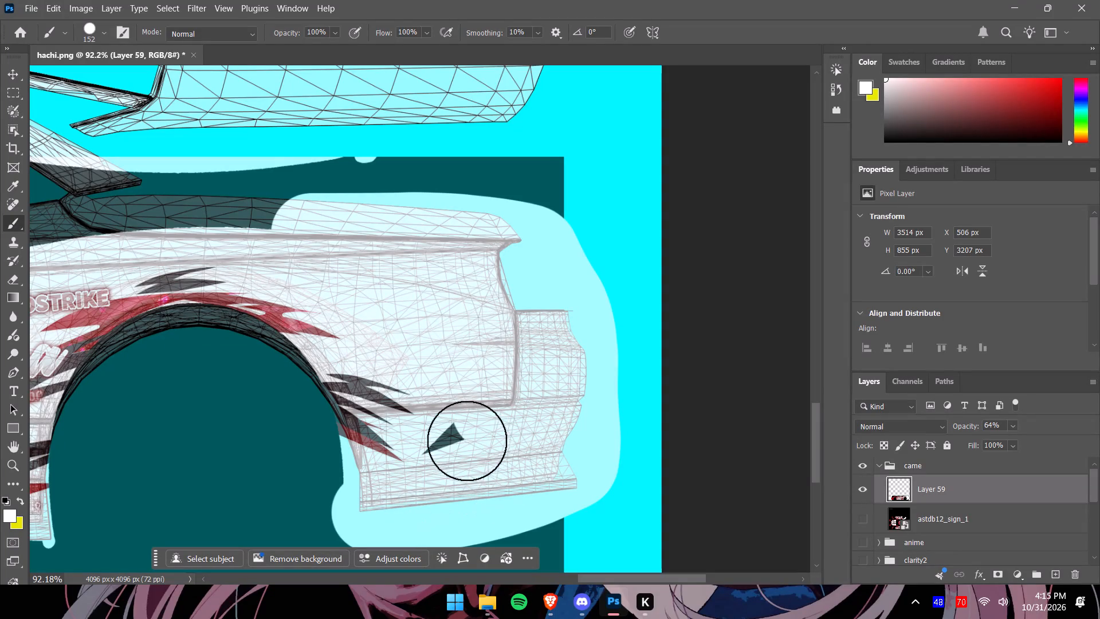
left_click_drag(467, 441, 516, 456)
left_click(460, 457)
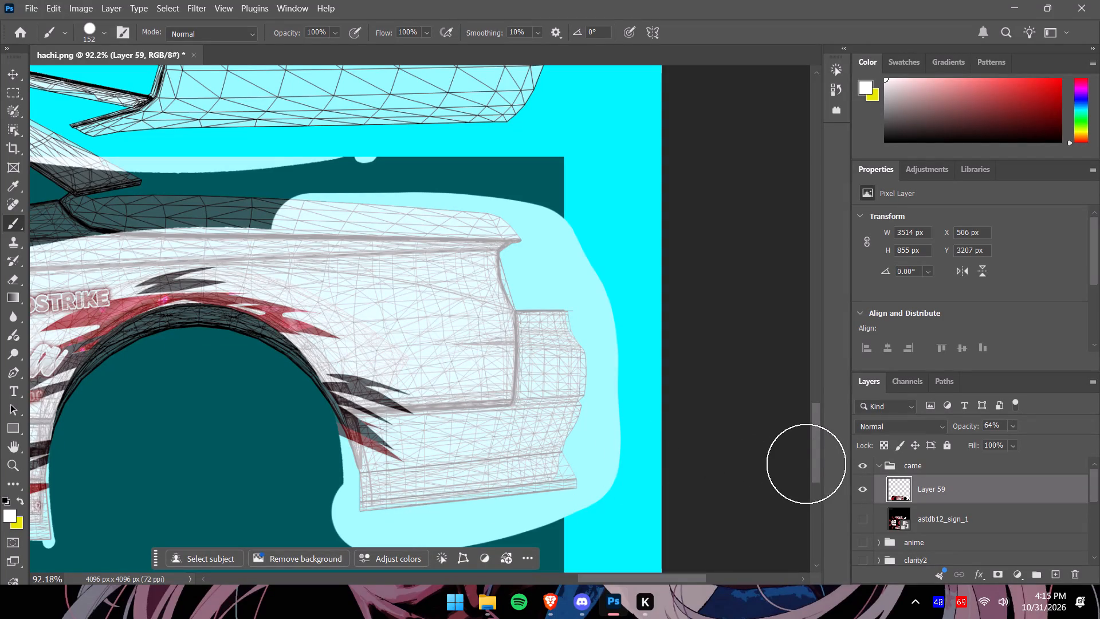
Reduce the brush to 42 px and extend the white along the upper rear quarter from behind the door to the trunk edge.
left_click_drag(814, 445, 813, 439)
left_click_drag(599, 581, 573, 580)
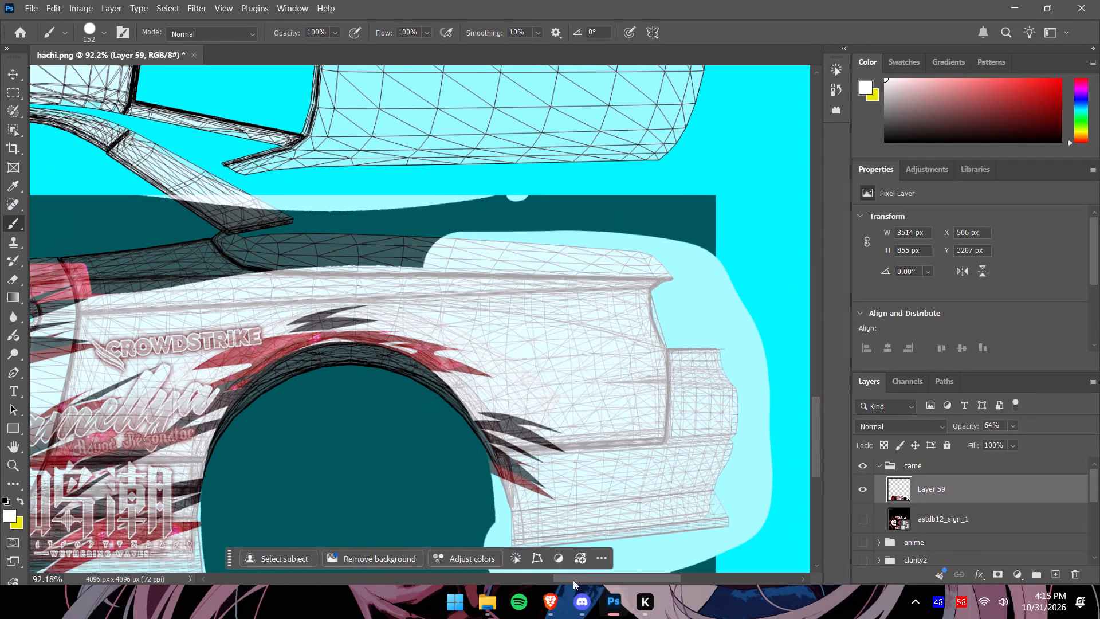
left_click_drag(573, 580, 536, 577)
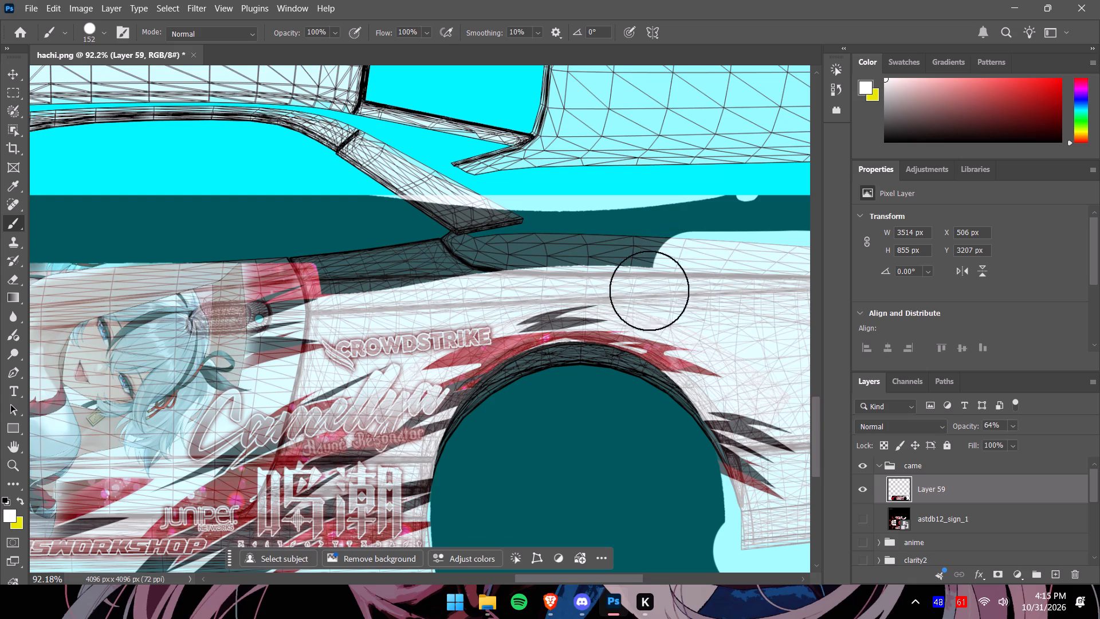
left_click(101, 33)
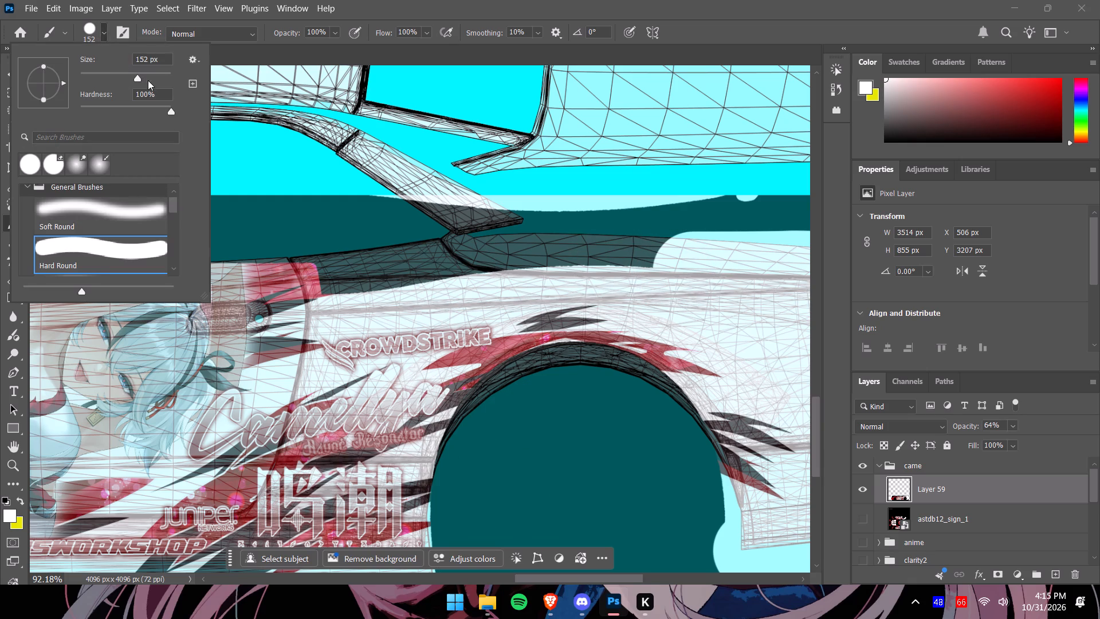
left_click_drag(136, 77, 101, 75)
left_click_drag(101, 75, 99, 74)
left_click(104, 34)
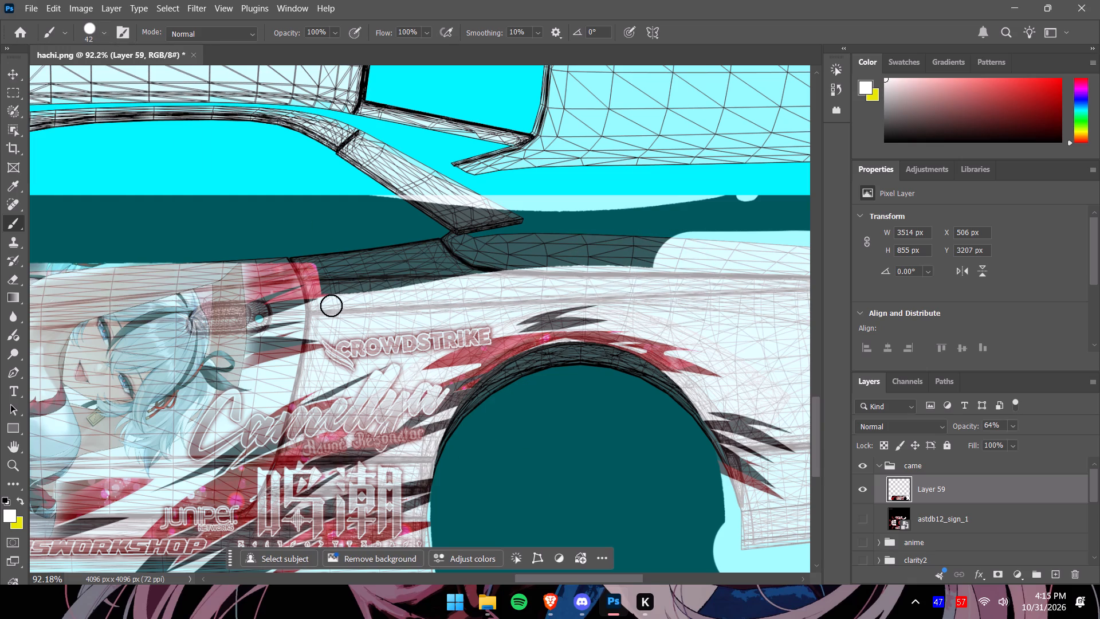
left_click_drag(336, 304, 454, 282)
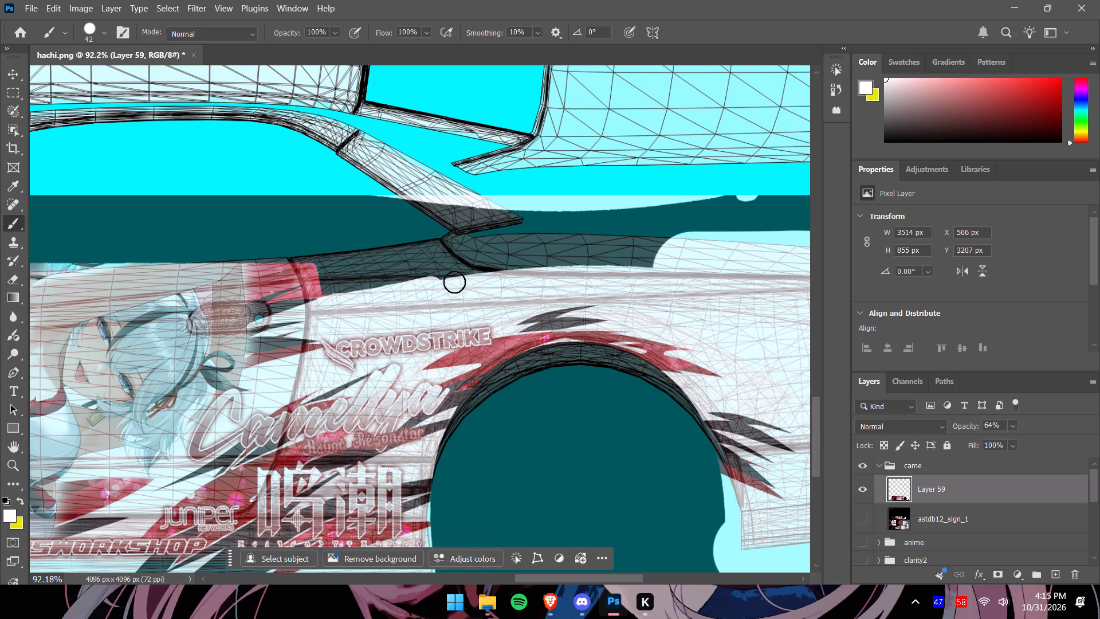
left_click_drag(454, 282, 726, 232)
left_click_drag(669, 259, 567, 277)
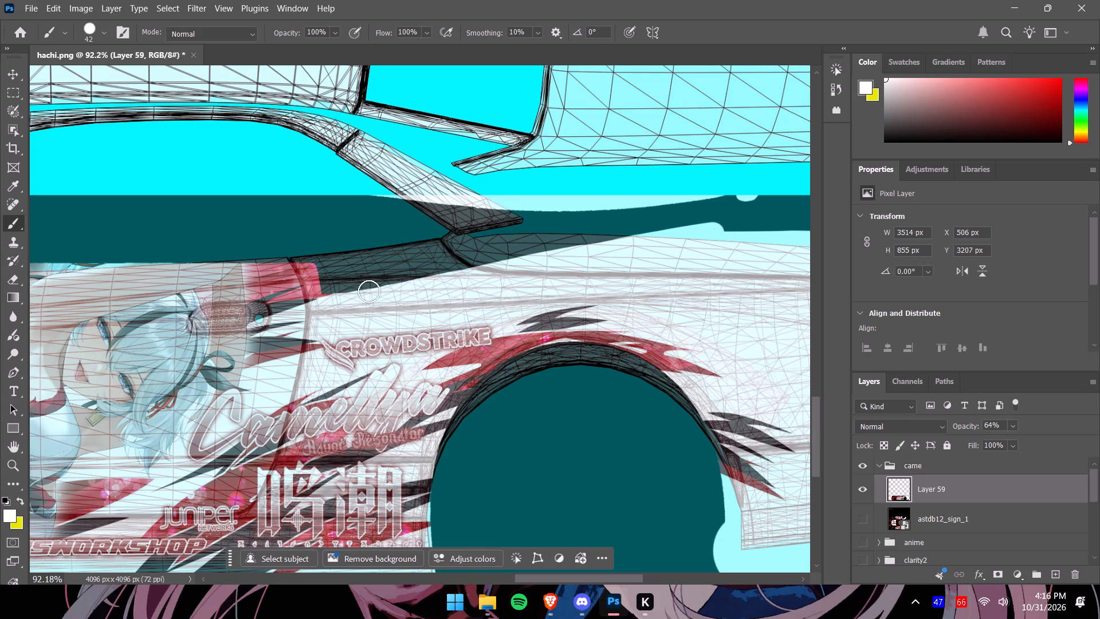
Set Layer 59's opacity to 100% and sample red from the artwork at the door's upper rear corner.
left_click(1016, 426)
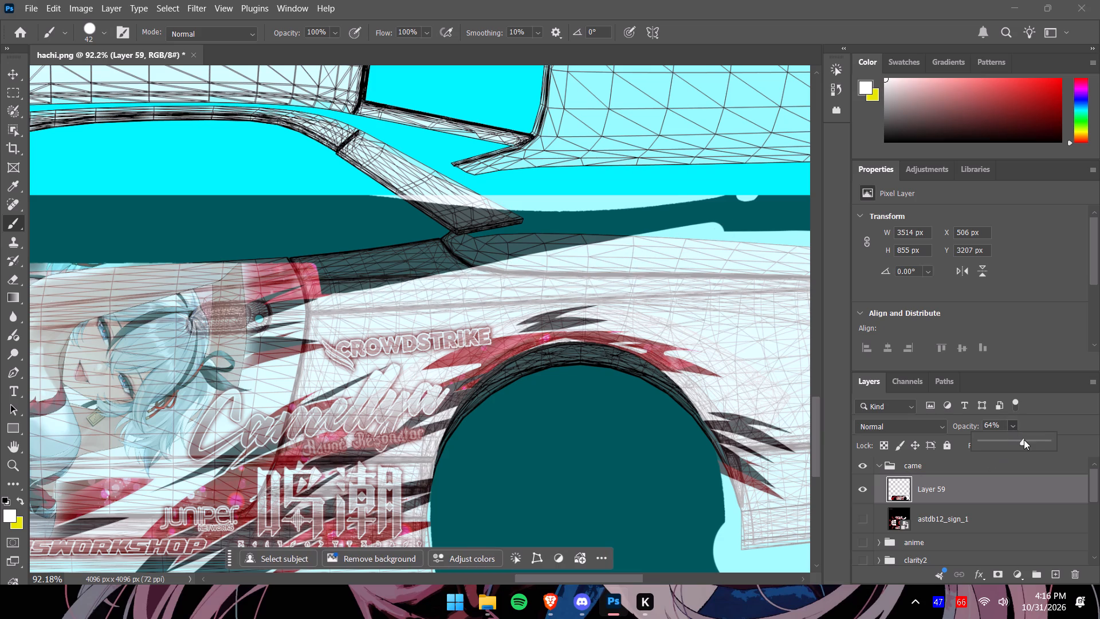
left_click_drag(1024, 440, 1052, 445)
scroll(280, 287, "up", 3, "alt")
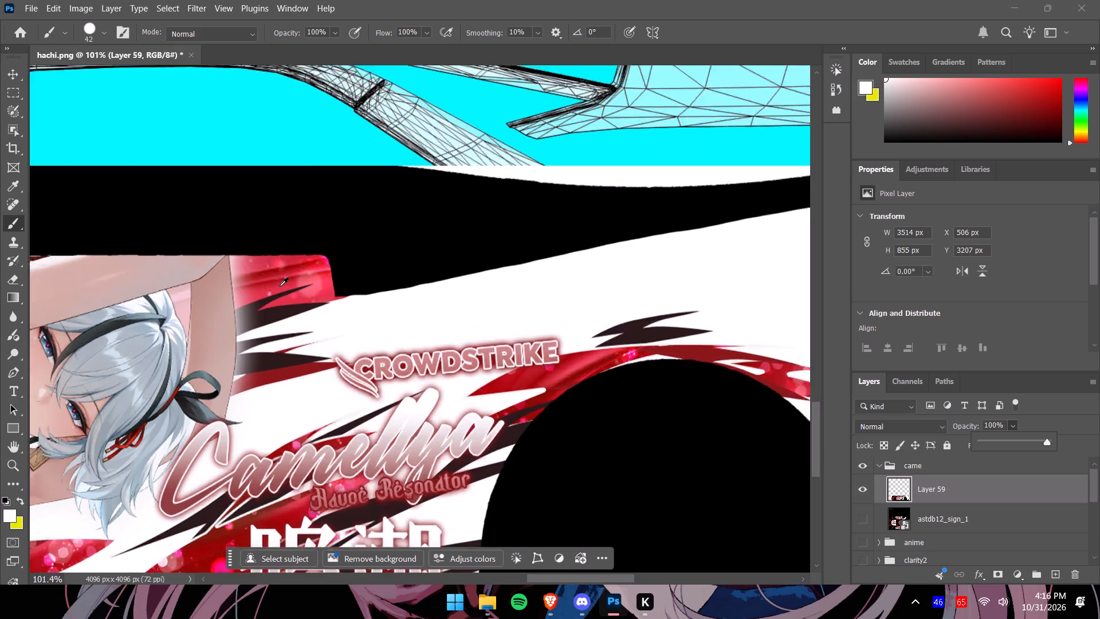
scroll(280, 286, "up", 12, "alt")
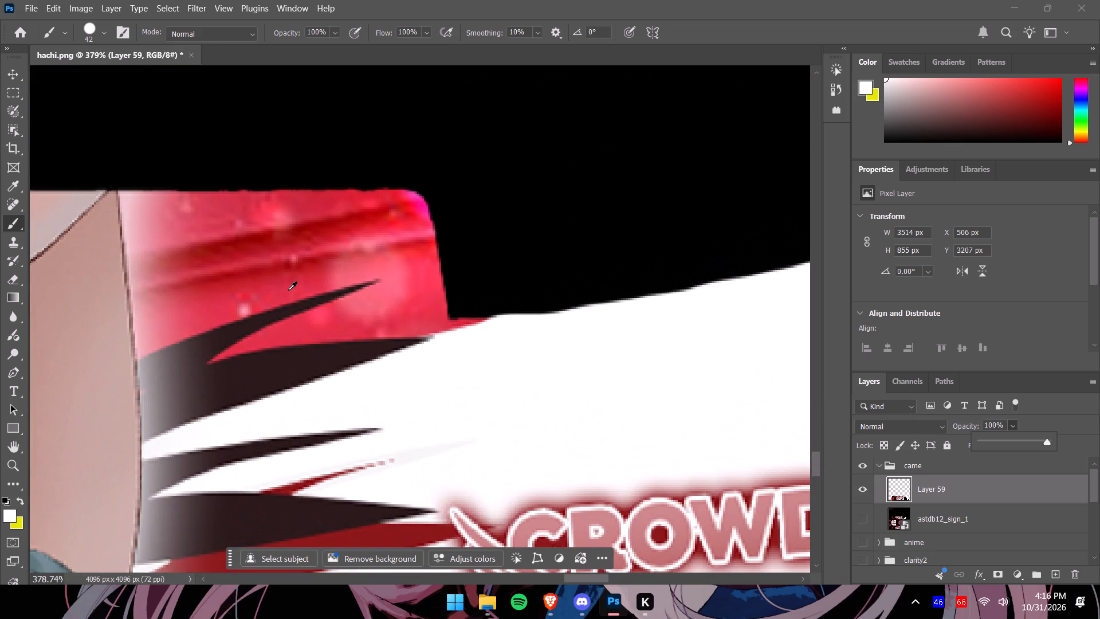
left_click(264, 269, "alt")
Paint a red band with the 42 px brush from the door's upper rear corner along the uncovered shoulder above the rear quarter.
scroll(542, 282, "down", 3, "alt")
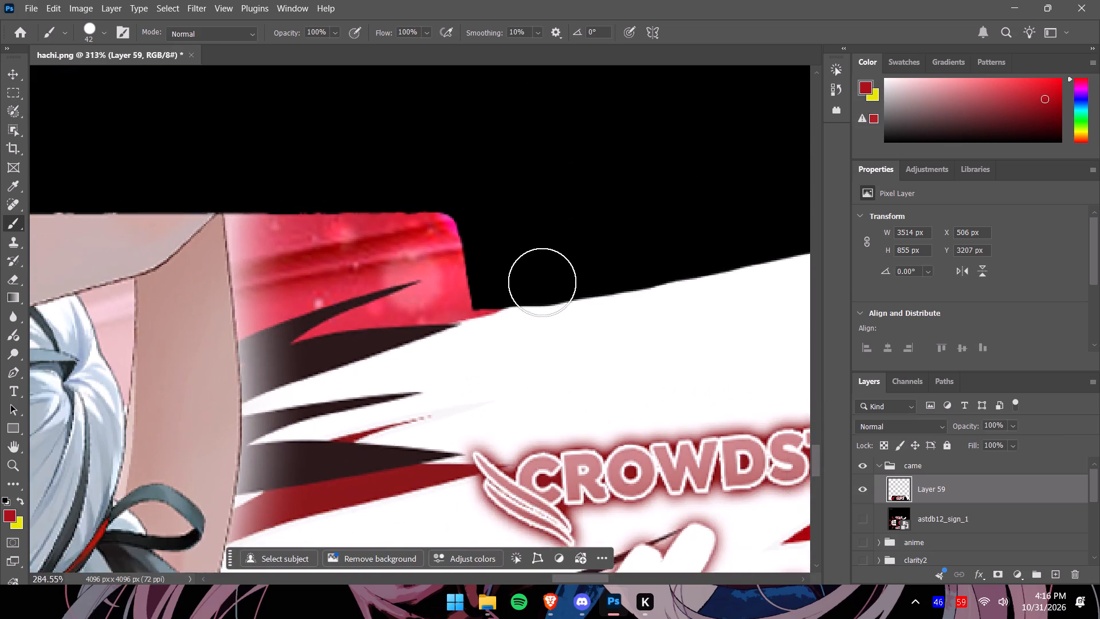
scroll(542, 282, "down", 7, "alt")
left_click_drag(508, 281, 518, 276)
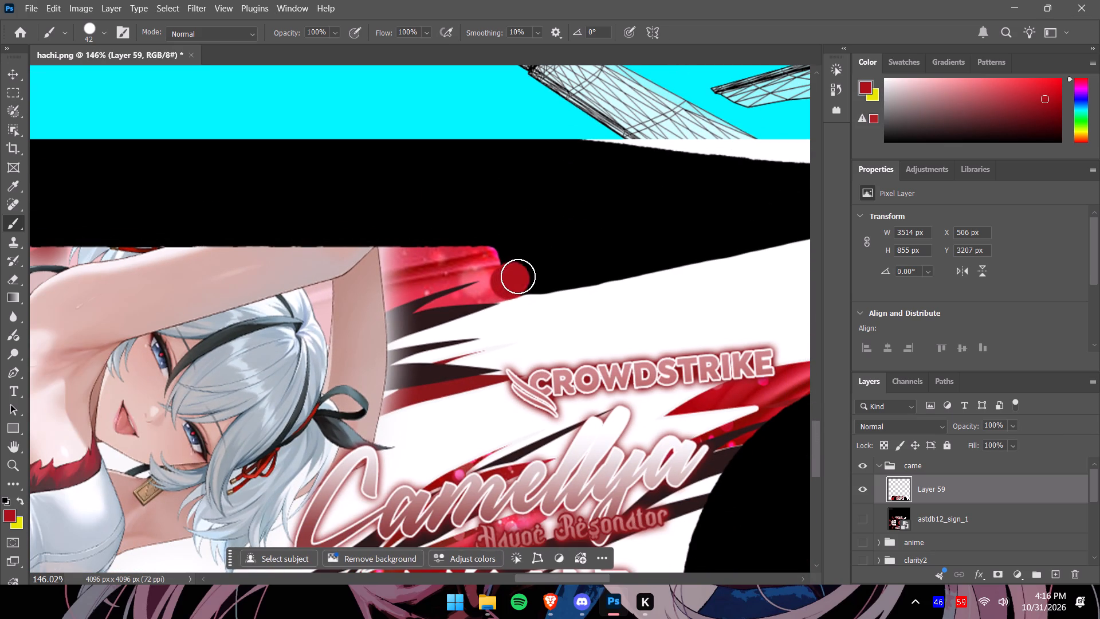
left_click_drag(518, 276, 685, 227)
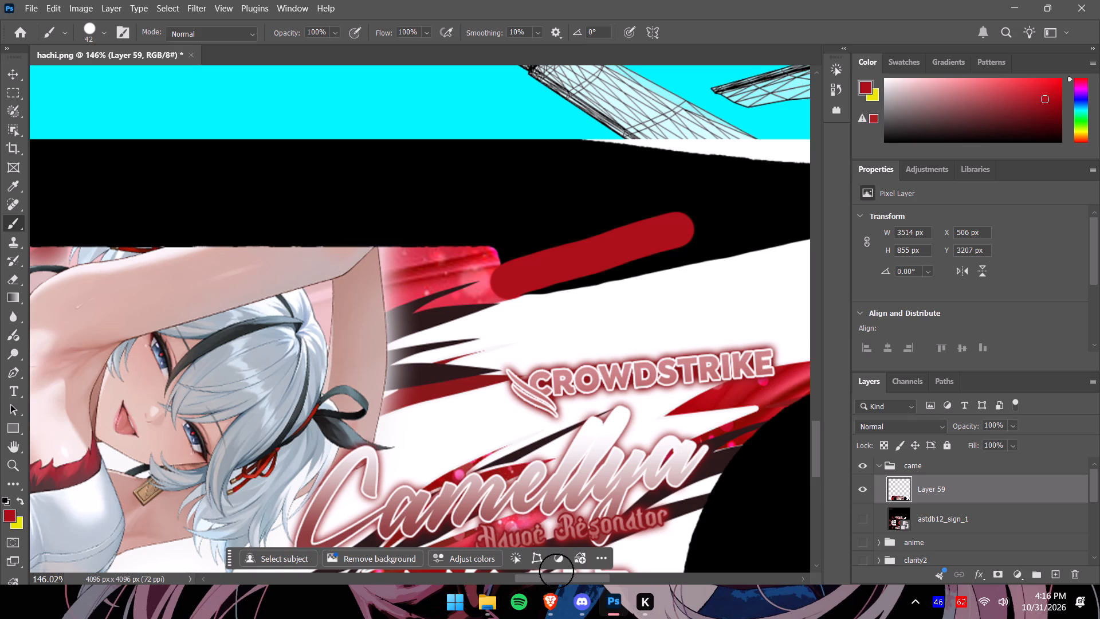
left_click_drag(561, 575, 594, 575)
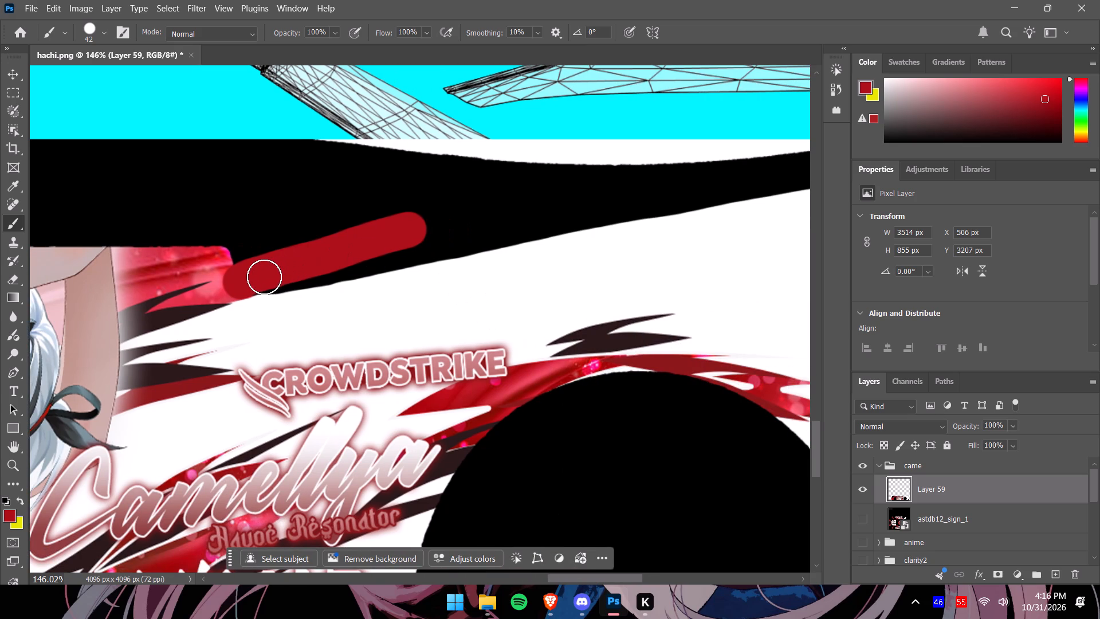
left_click_drag(262, 278, 291, 270)
left_click(261, 279)
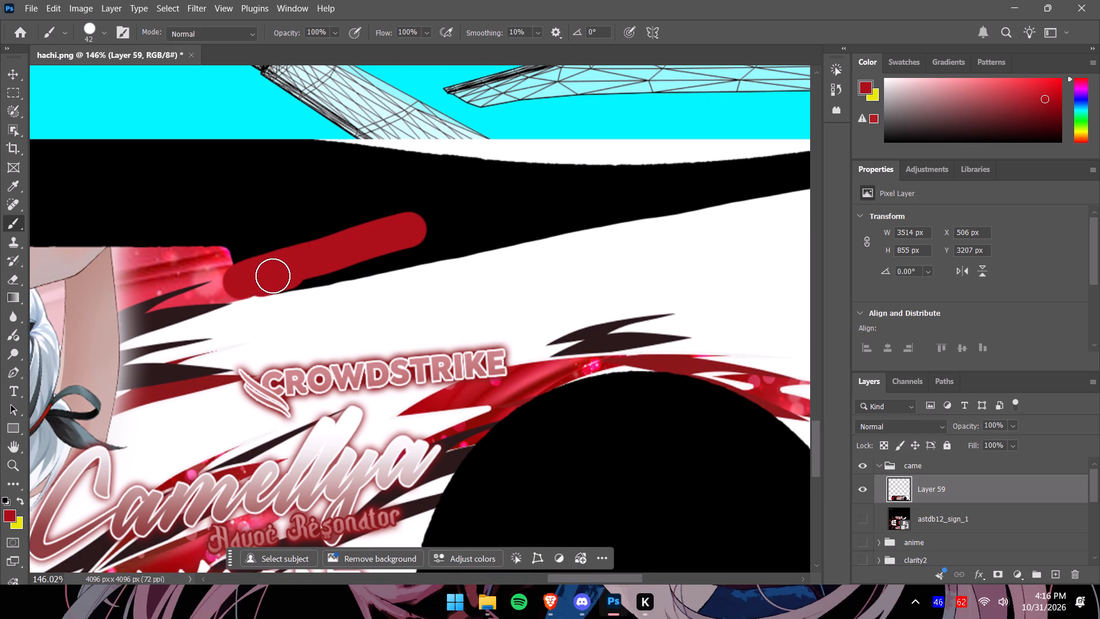
left_click_drag(273, 276, 474, 221)
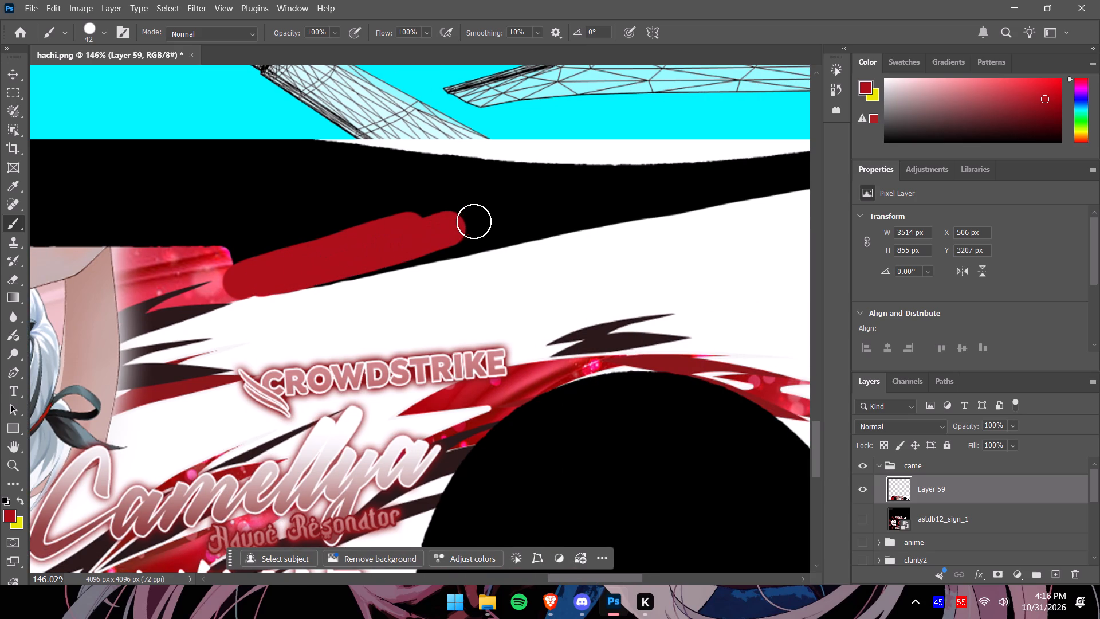
left_click_drag(474, 221, 717, 160)
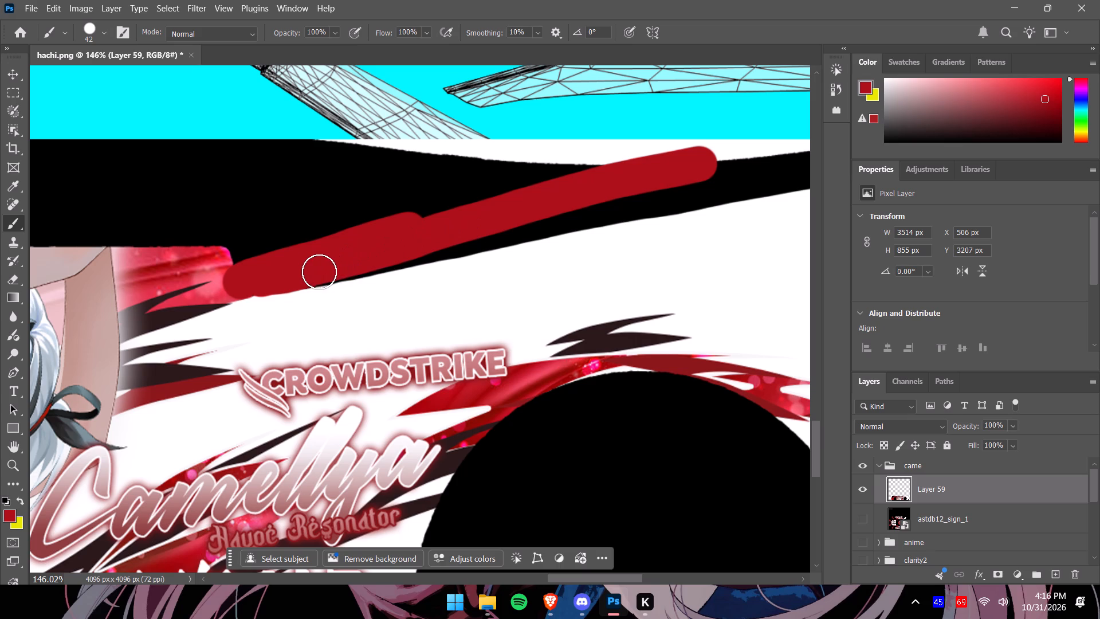
Thicken the red band toward the white rear quarter artwork and extend it past the rear wheel arch toward the trunk edge.
left_click_drag(322, 270, 434, 238)
left_click_drag(359, 263, 395, 253)
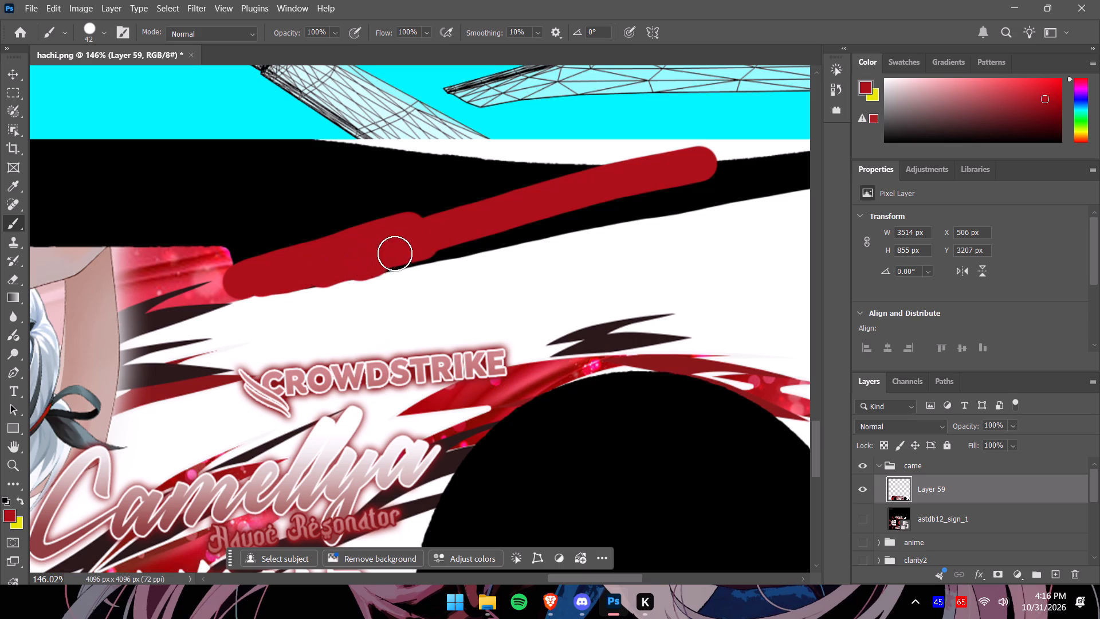
left_click_drag(395, 253, 793, 161)
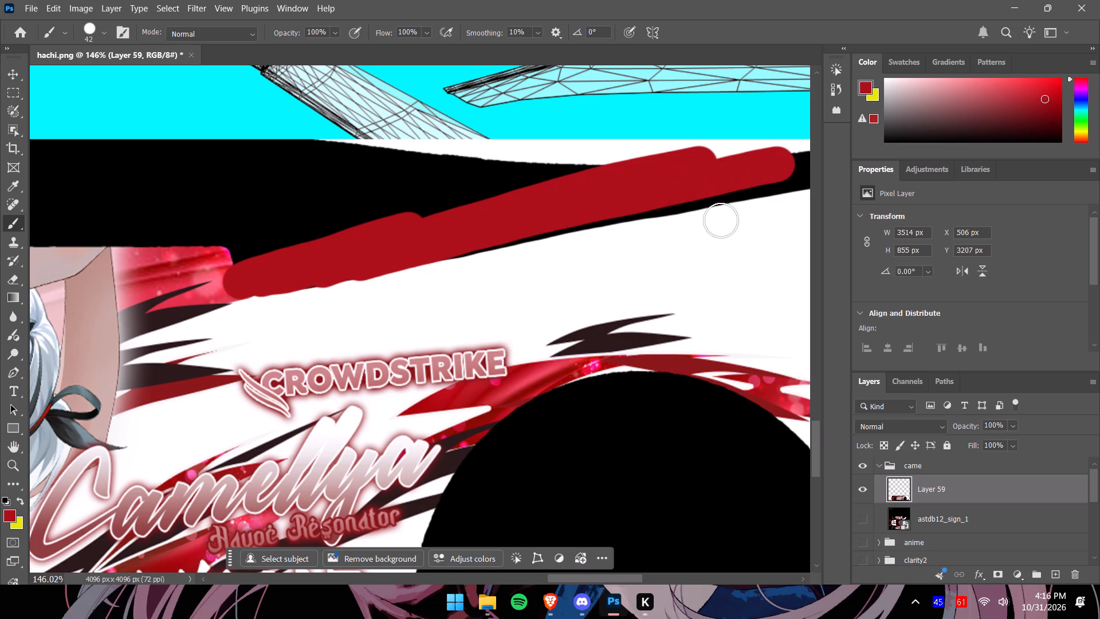
left_click_drag(563, 576, 575, 573)
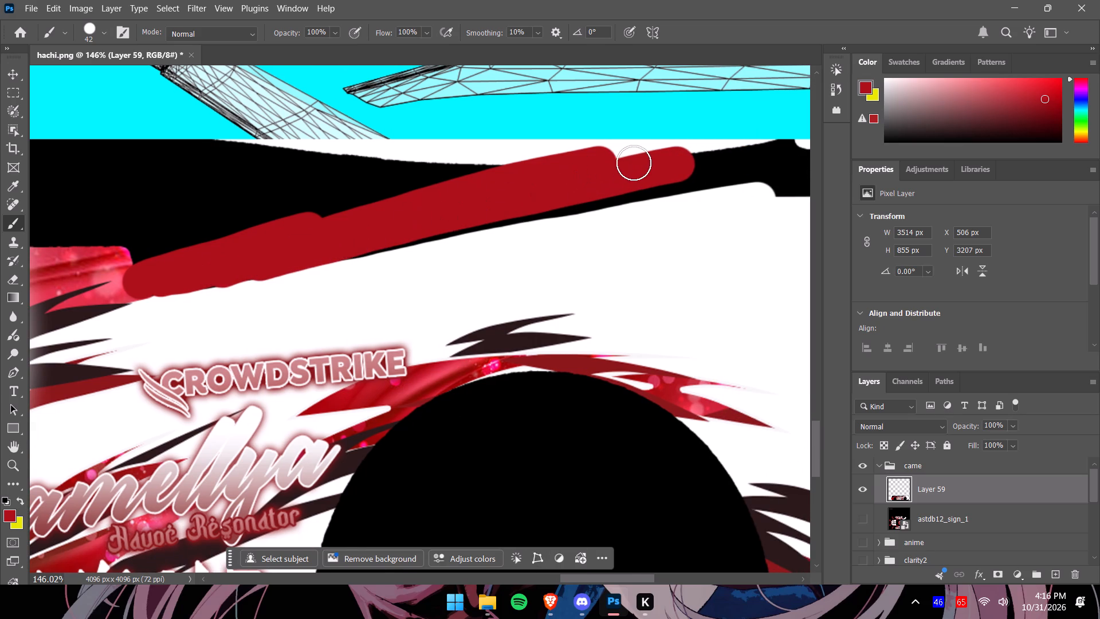
left_click_drag(662, 163, 796, 129)
left_click_drag(667, 167, 732, 152)
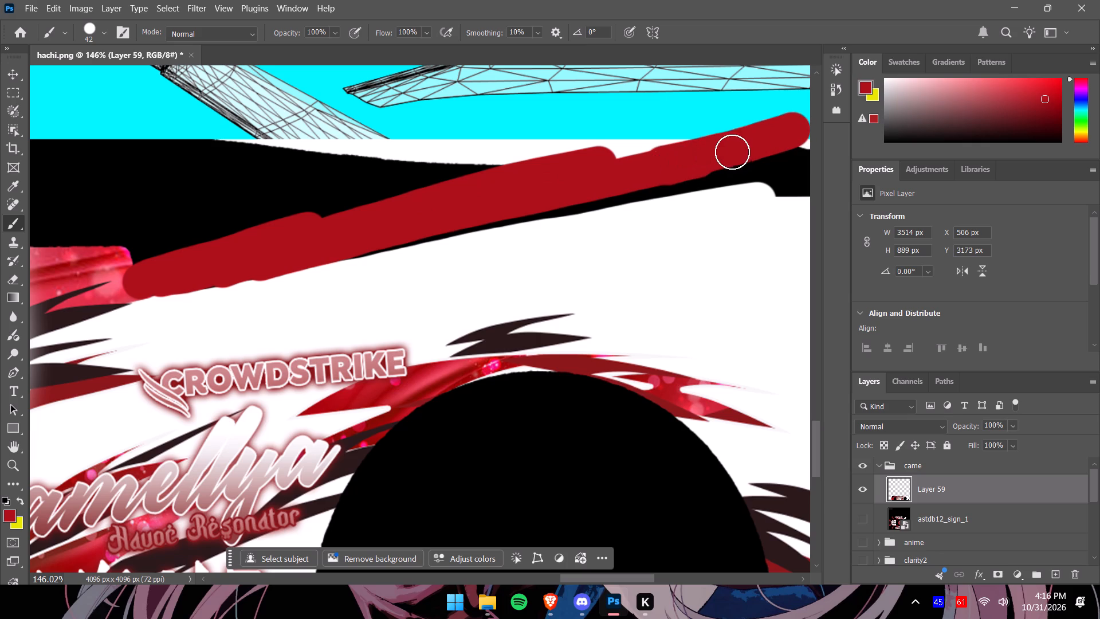
left_click_drag(732, 152, 787, 135)
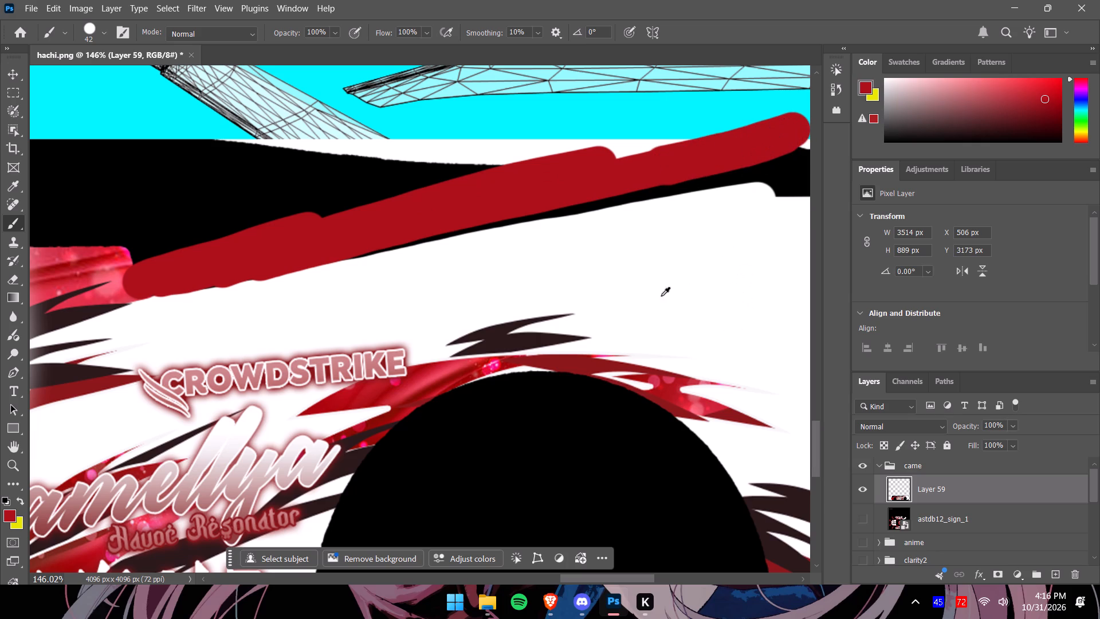
With Layer 59 at 51% opacity, erase the artwork overlapping the lower end of the rear roof pillar and the area around it.
scroll(619, 287, "down", 7, "alt")
scroll(516, 243, "down", 2, "alt")
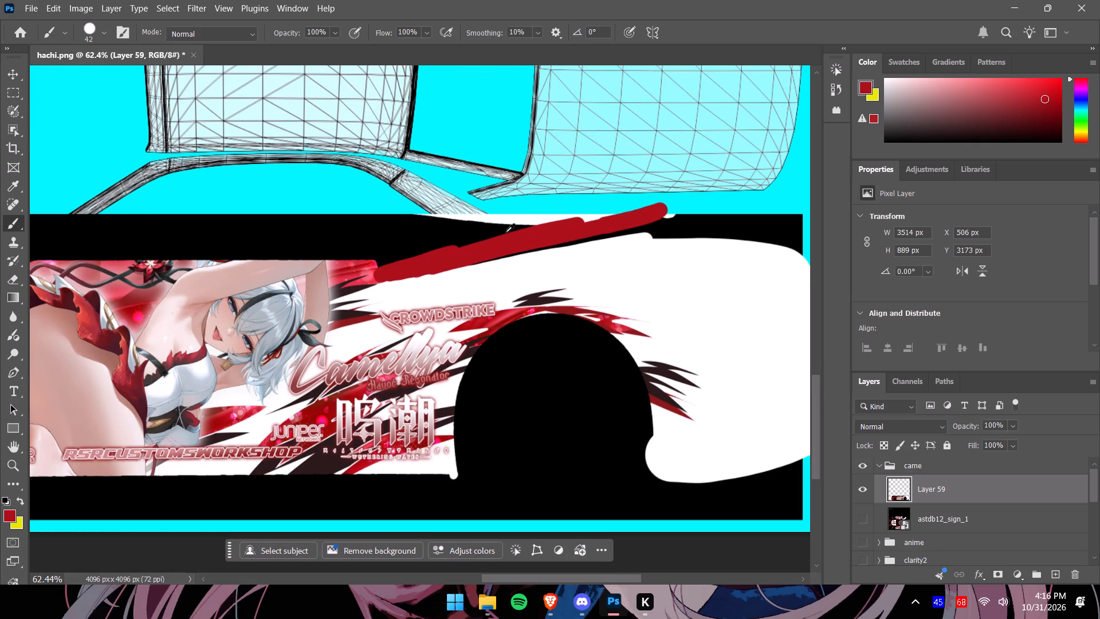
scroll(506, 232, "down", 2, "alt")
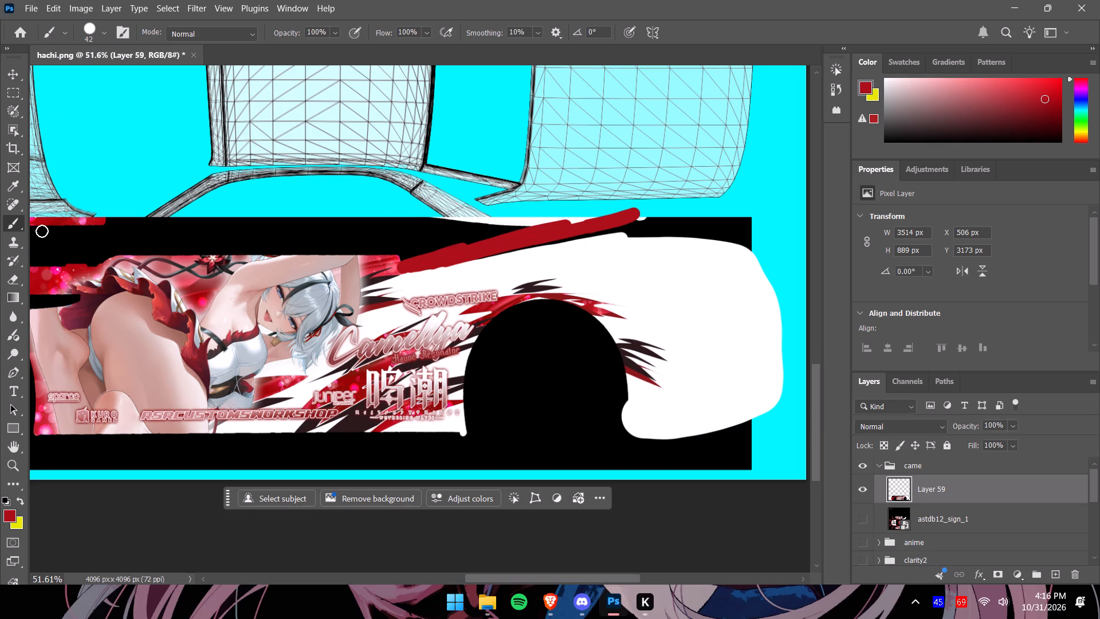
left_click(14, 276)
scroll(459, 214, "up", 9, "alt")
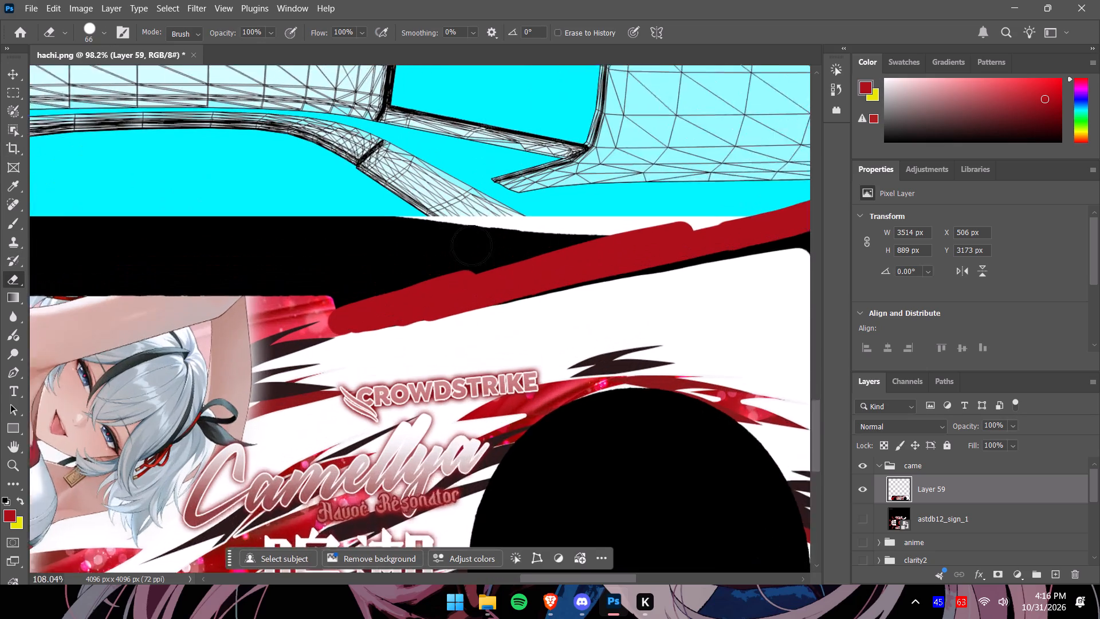
left_click(1016, 428)
left_click_drag(1023, 438, 996, 444)
left_click_drag(431, 210, 494, 236)
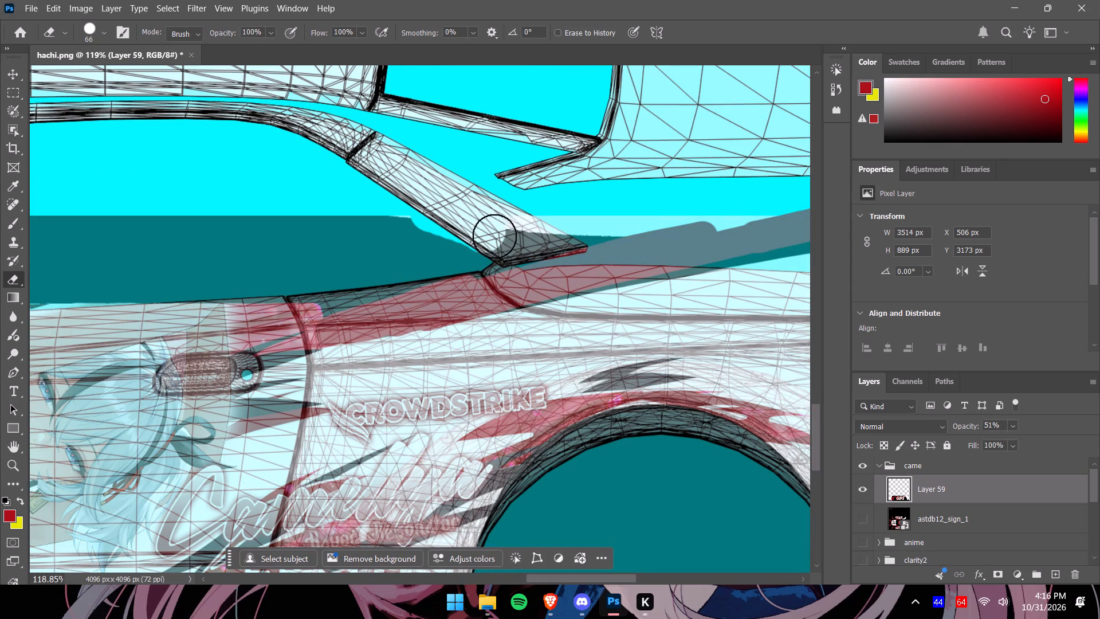
left_click_drag(494, 236, 583, 230)
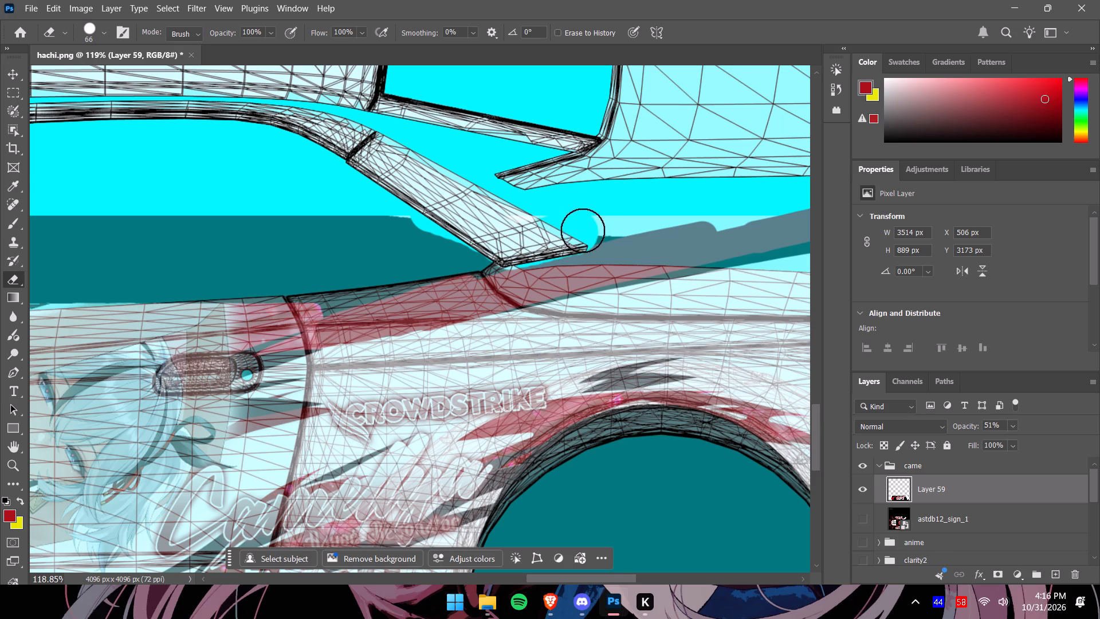
left_click_drag(583, 230, 588, 229)
left_click_drag(486, 229, 412, 191)
left_click_drag(443, 214, 315, 187)
left_click_drag(423, 207, 251, 201)
Erase the black overlap covering the front roof pillar's wireframe, from its base at the door's front edge up to the template background.
scroll(288, 225, "down", 4, "alt")
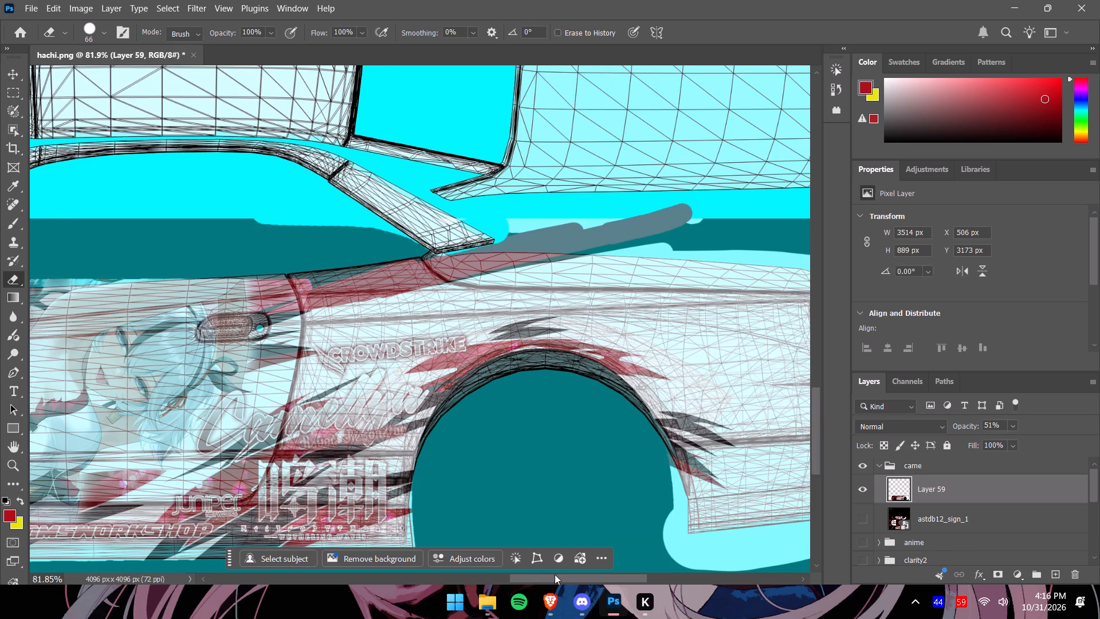
left_click_drag(555, 576, 485, 579)
scroll(219, 233, "up", 9, "alt")
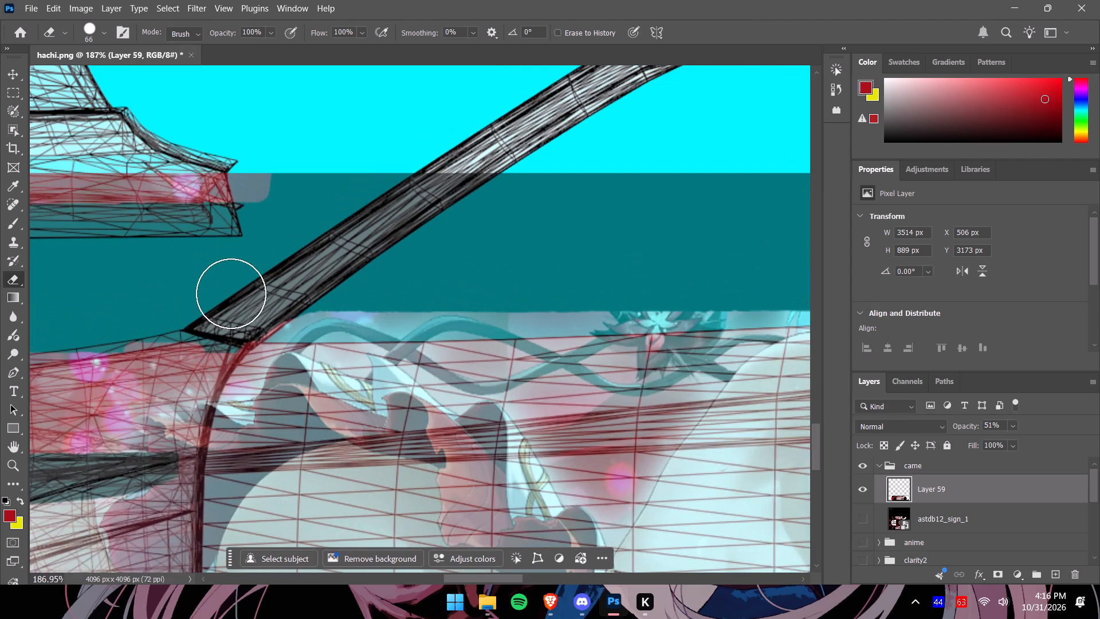
left_click_drag(203, 302, 226, 302)
left_click_drag(219, 303, 242, 308)
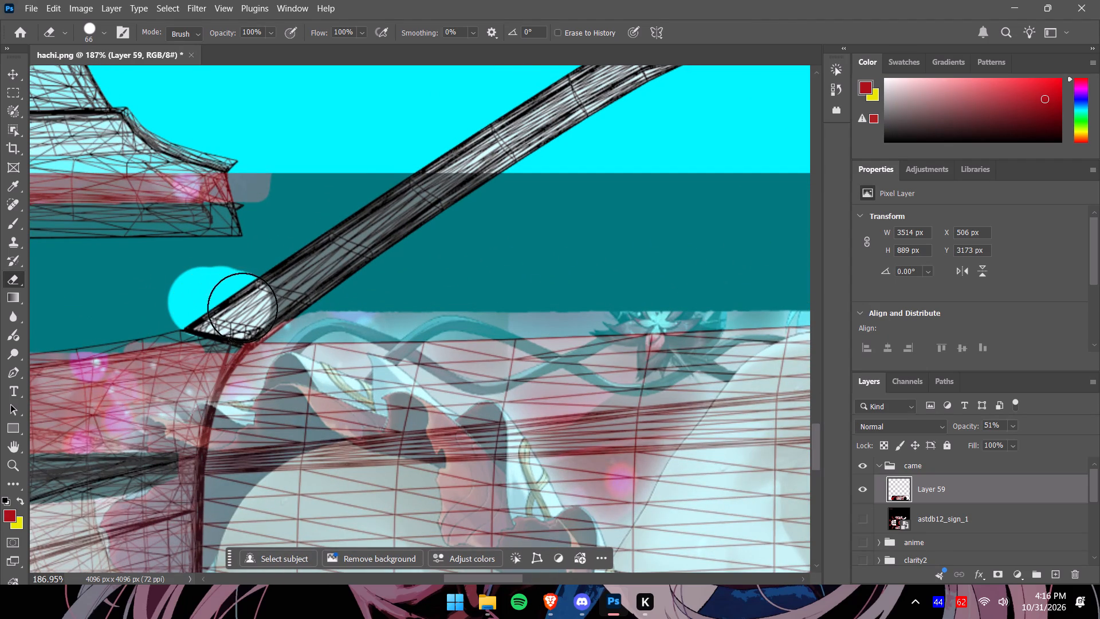
left_click_drag(242, 308, 466, 191)
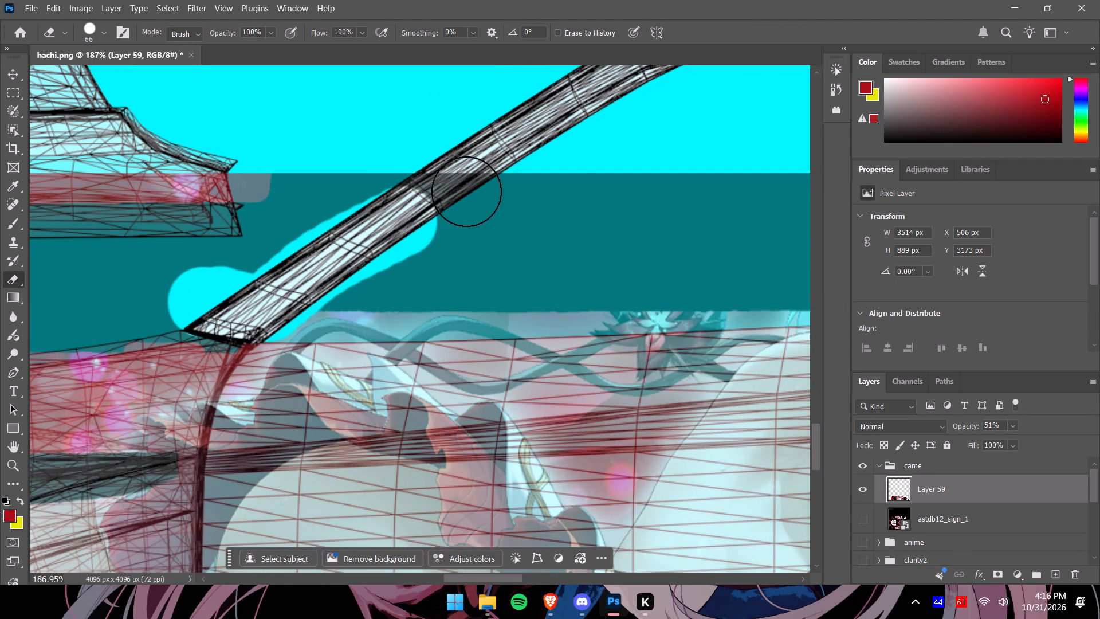
left_click_drag(466, 191, 238, 269)
Erase the red and black overlap from the lower edge and pointed end of the separate wireframe piece above the front fender.
left_click_drag(287, 198, 181, 225)
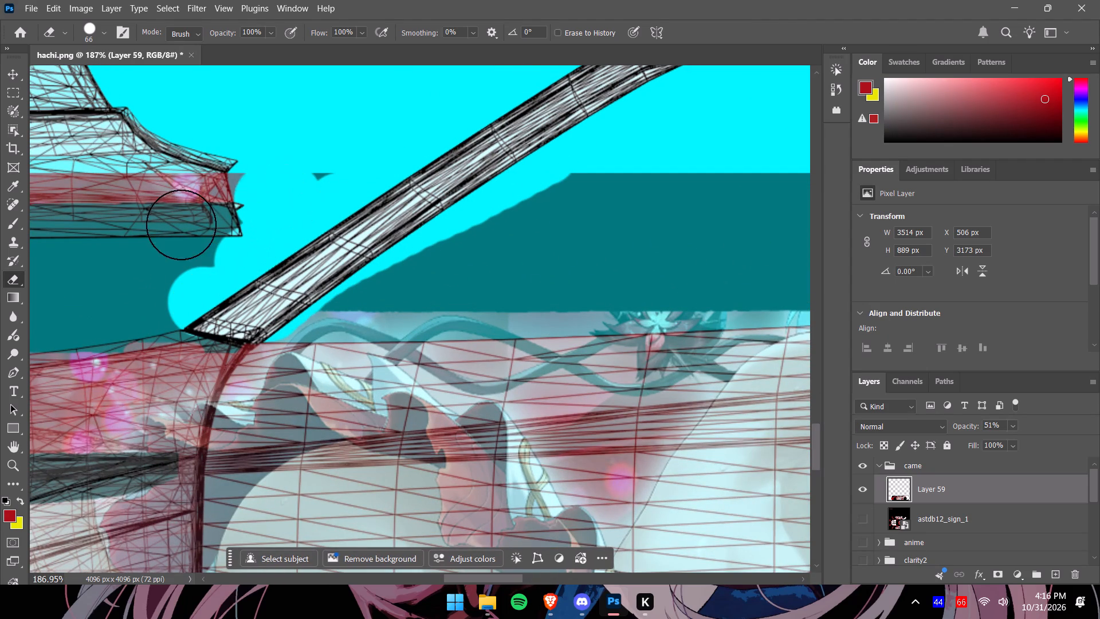
left_click_drag(181, 225, 207, 209)
left_click_drag(195, 190, 183, 195)
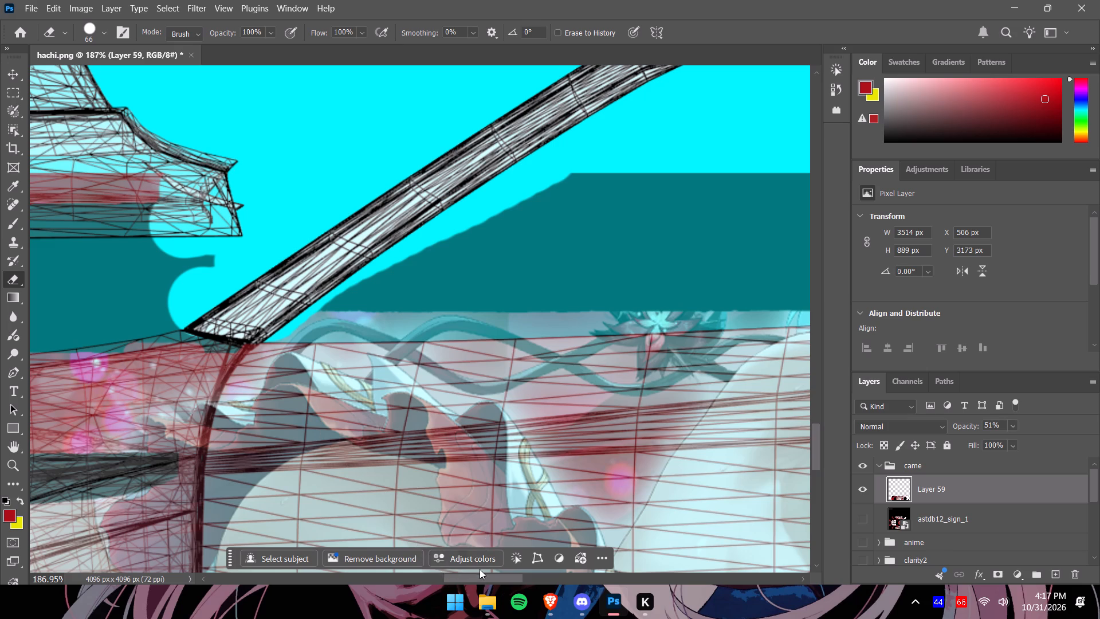
left_click_drag(479, 581, 427, 564)
scroll(367, 278, "down", 9, "alt")
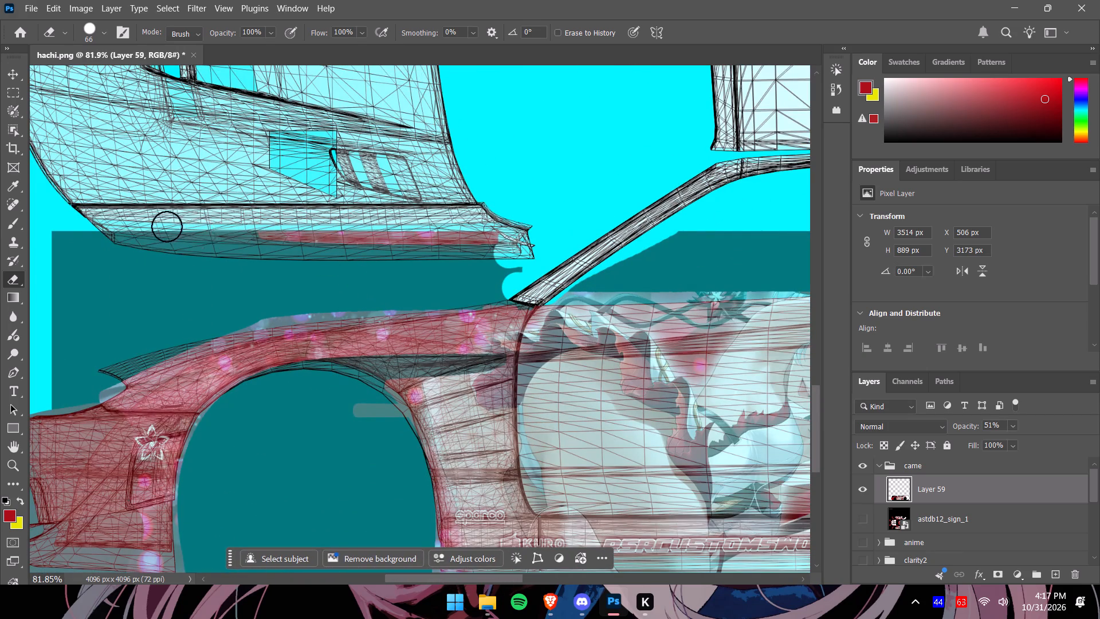
left_click_drag(98, 232, 521, 236)
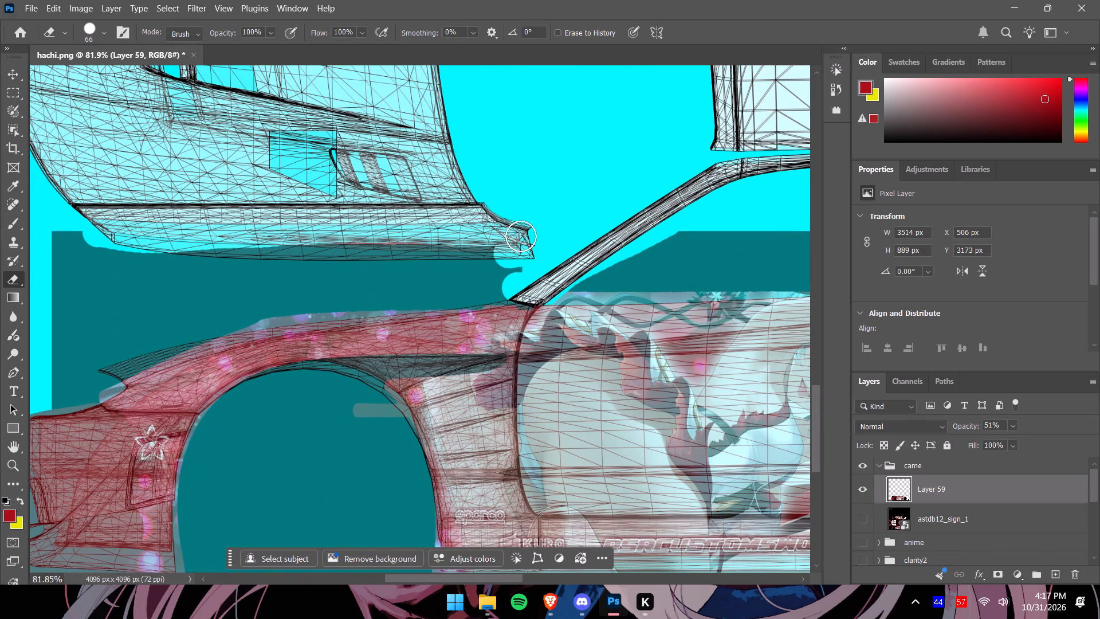
left_click_drag(521, 236, 362, 246)
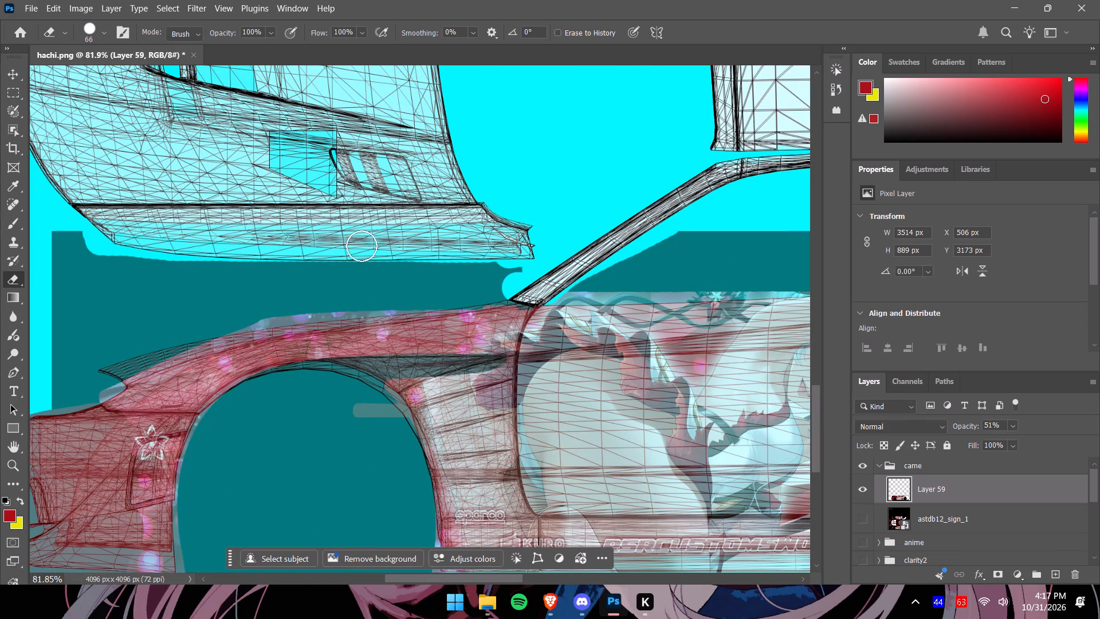
left_click_drag(362, 246, 72, 225)
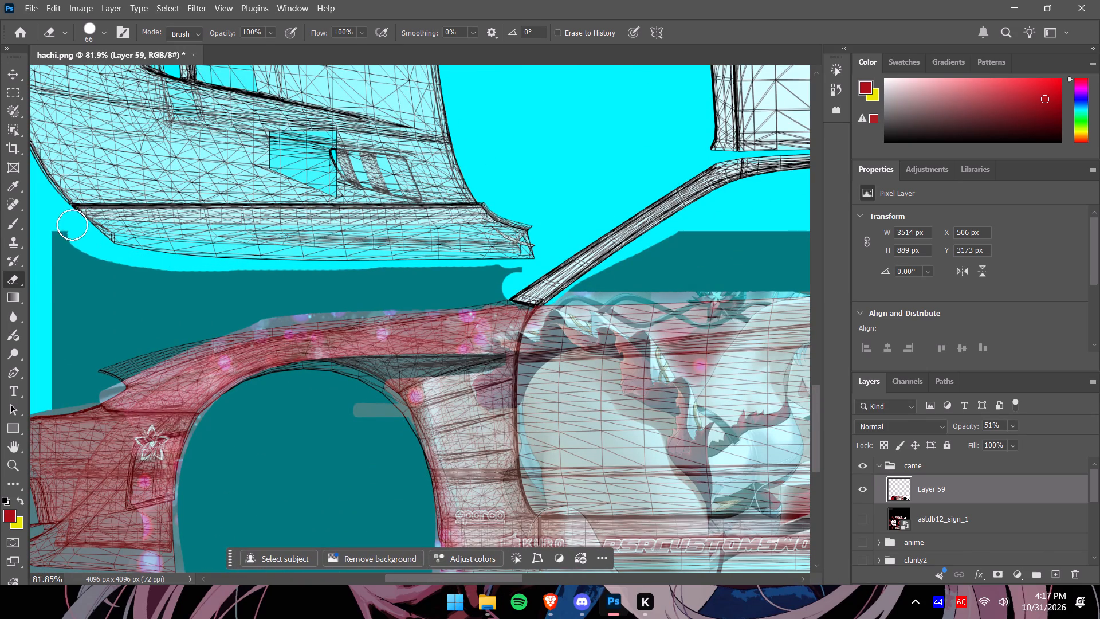
left_click_drag(72, 225, 356, 247)
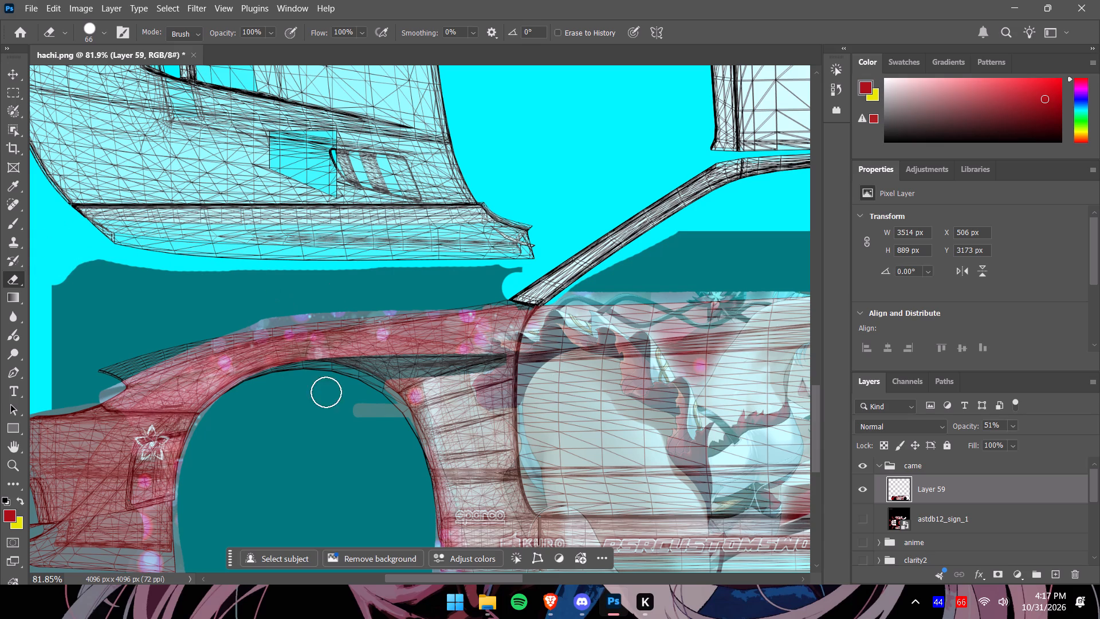
Raise Layer 59's opacity to 100%.
left_click_drag(470, 578, 410, 574)
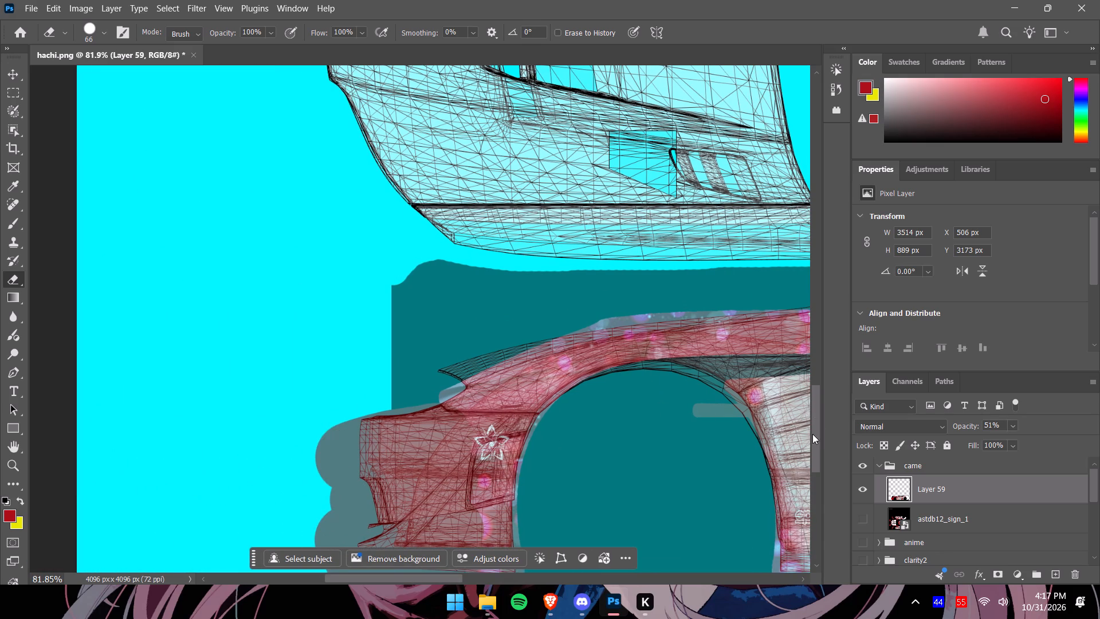
left_click_drag(812, 434, 816, 443)
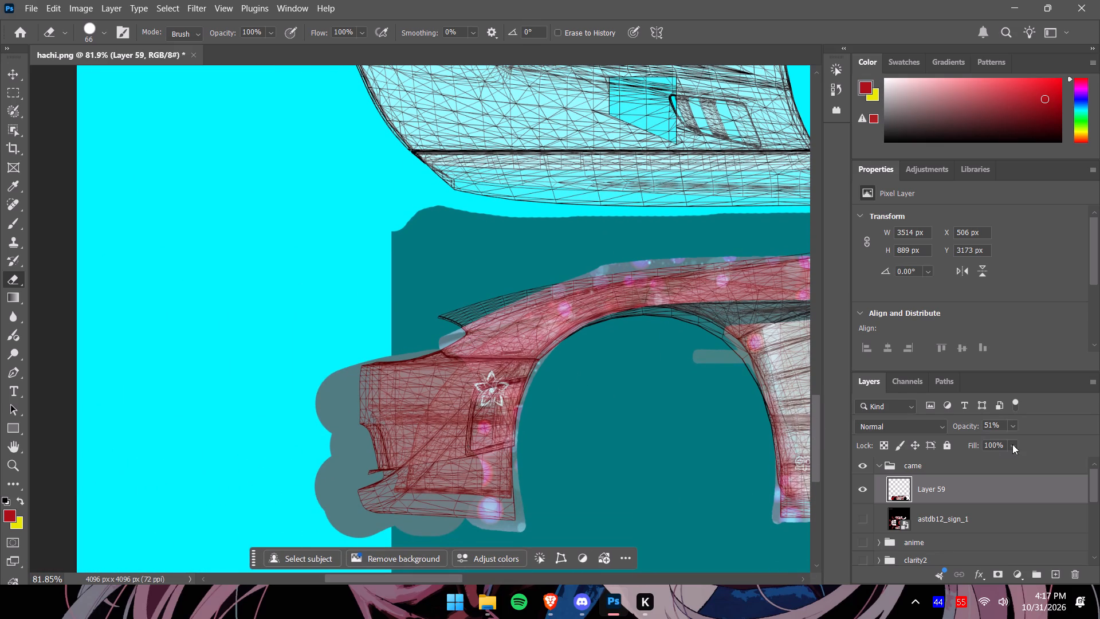
left_click(1016, 427)
left_click_drag(1023, 445, 1065, 448)
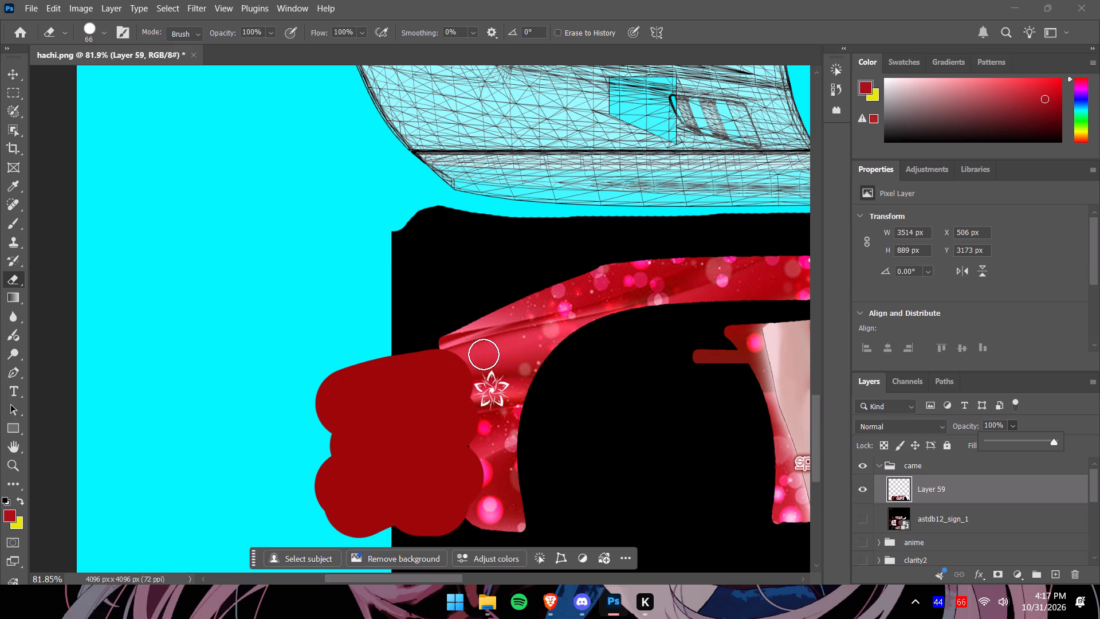
With a soft 42 px brush and the red sampled above the flower emblem, paint streaks along the front bumper fill's upper edge.
left_click(13, 226)
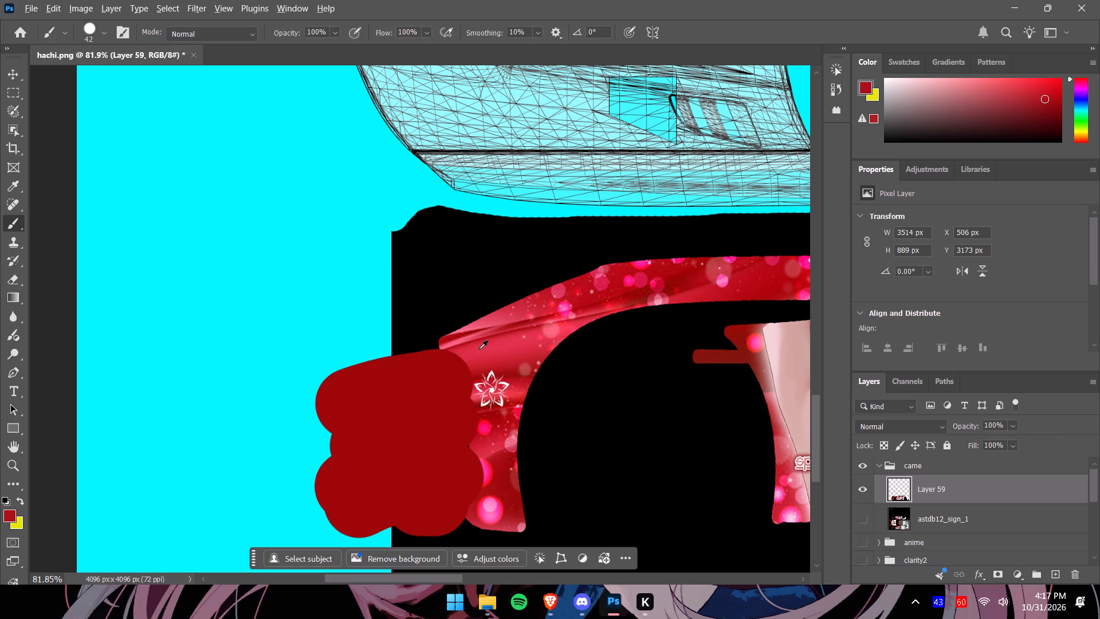
left_click(479, 352, "alt")
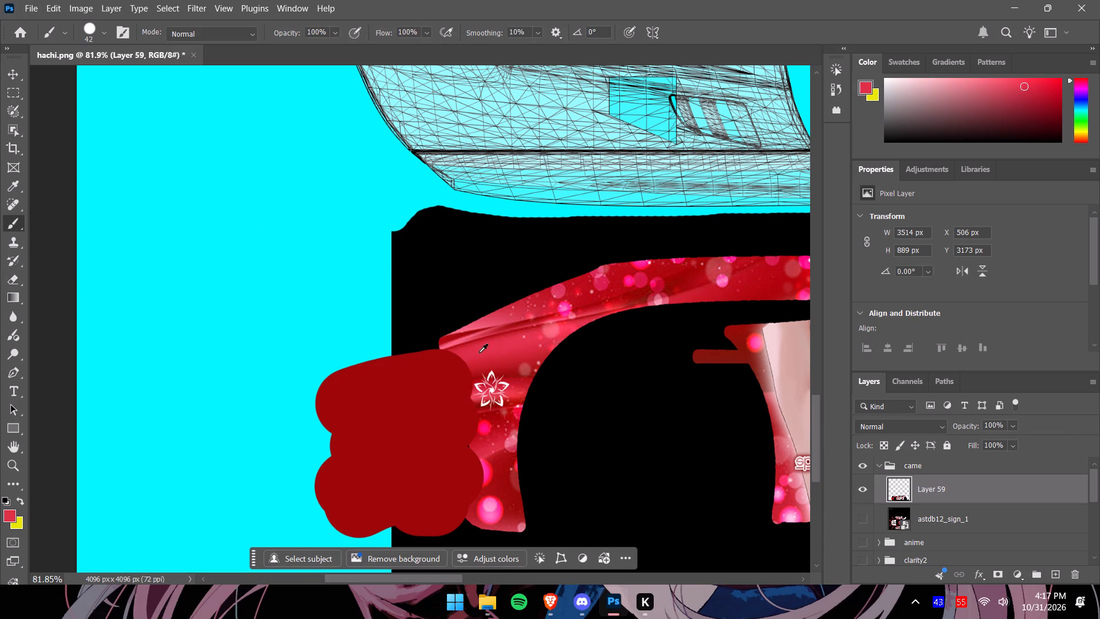
left_click(108, 28)
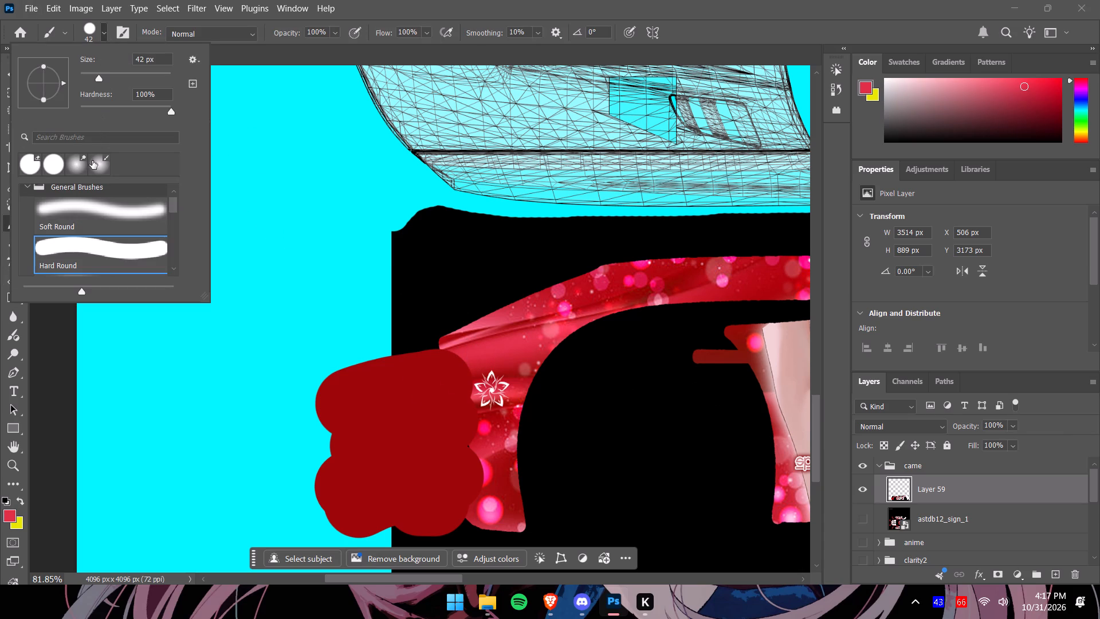
left_click(101, 169)
left_click(103, 32)
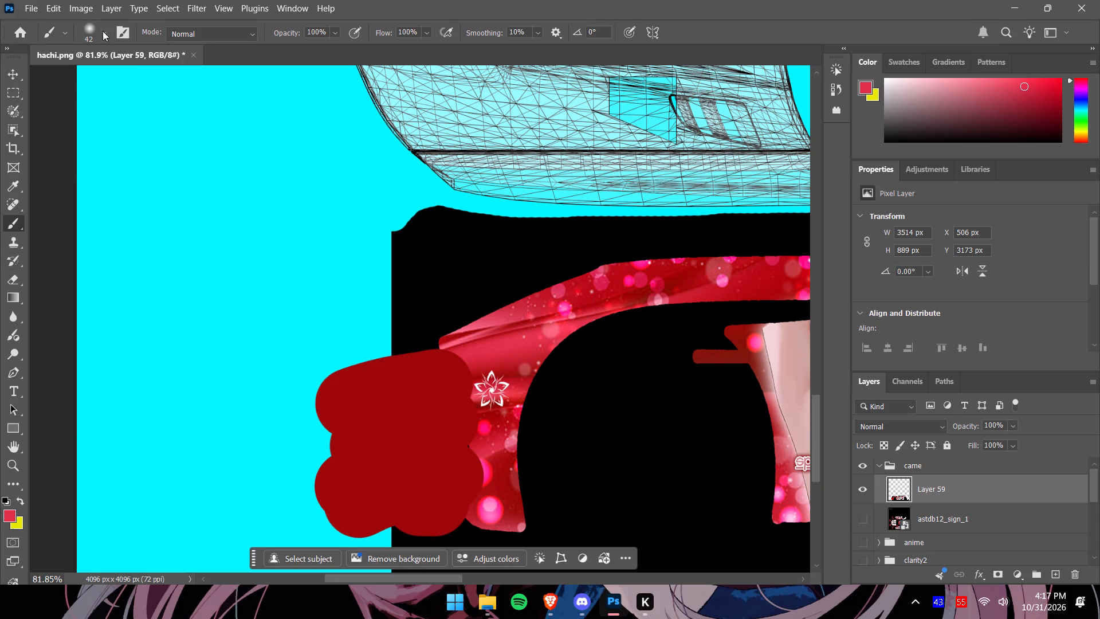
left_click_drag(450, 359, 294, 382)
left_click_drag(294, 382, 294, 383)
left_click_drag(461, 361, 315, 389)
left_click_drag(474, 358, 474, 356)
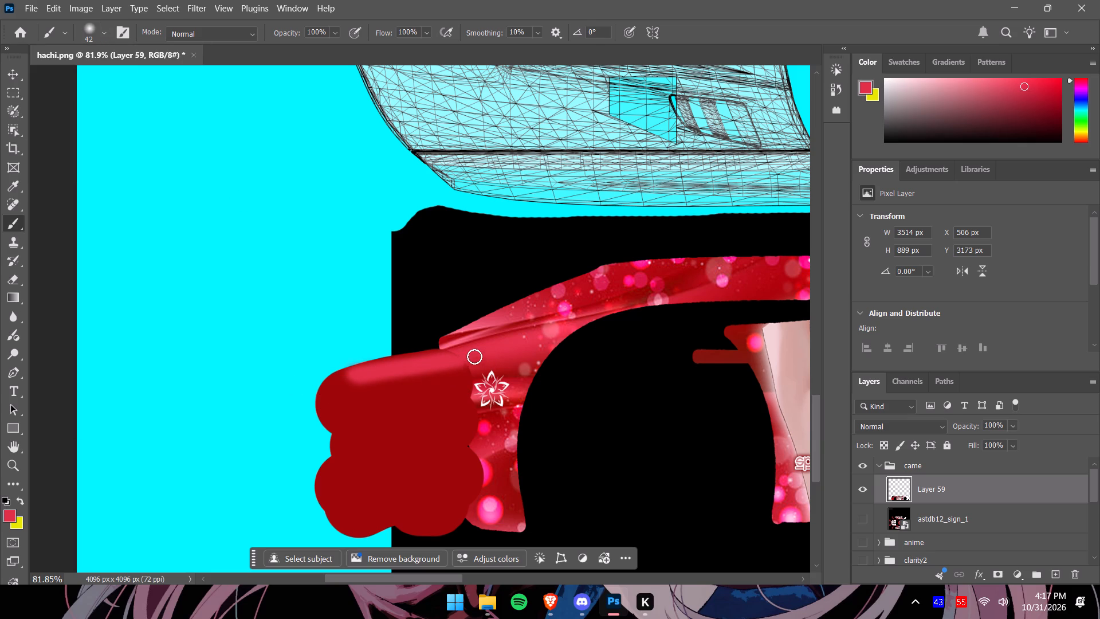
left_click_drag(474, 356, 227, 423)
left_click_drag(452, 355, 225, 405)
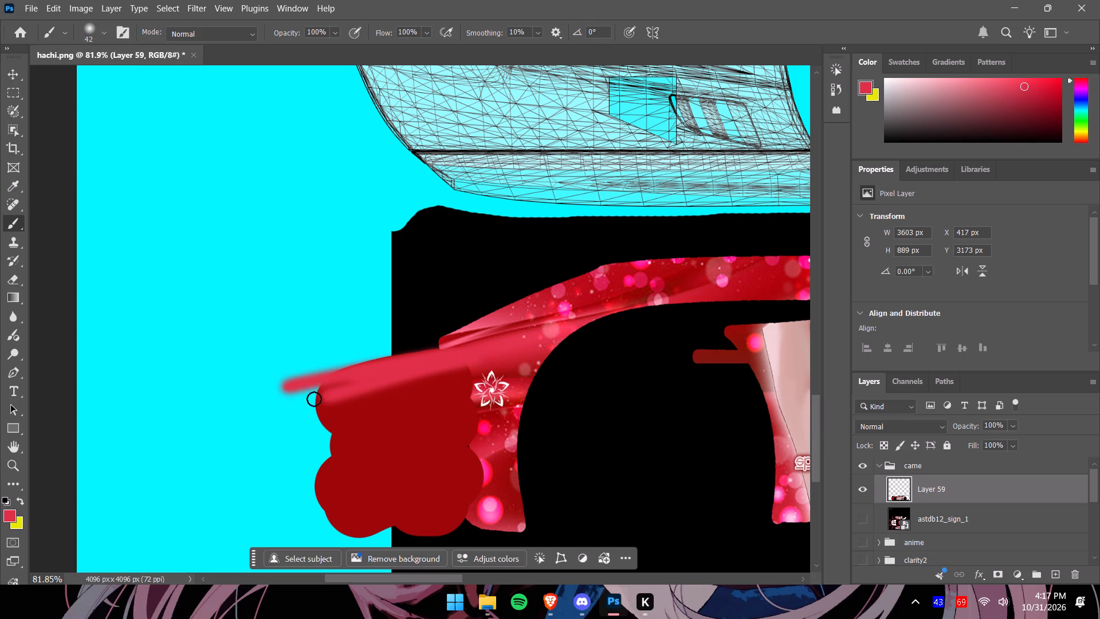
left_click_drag(357, 385, 192, 434)
left_click_drag(335, 388, 192, 451)
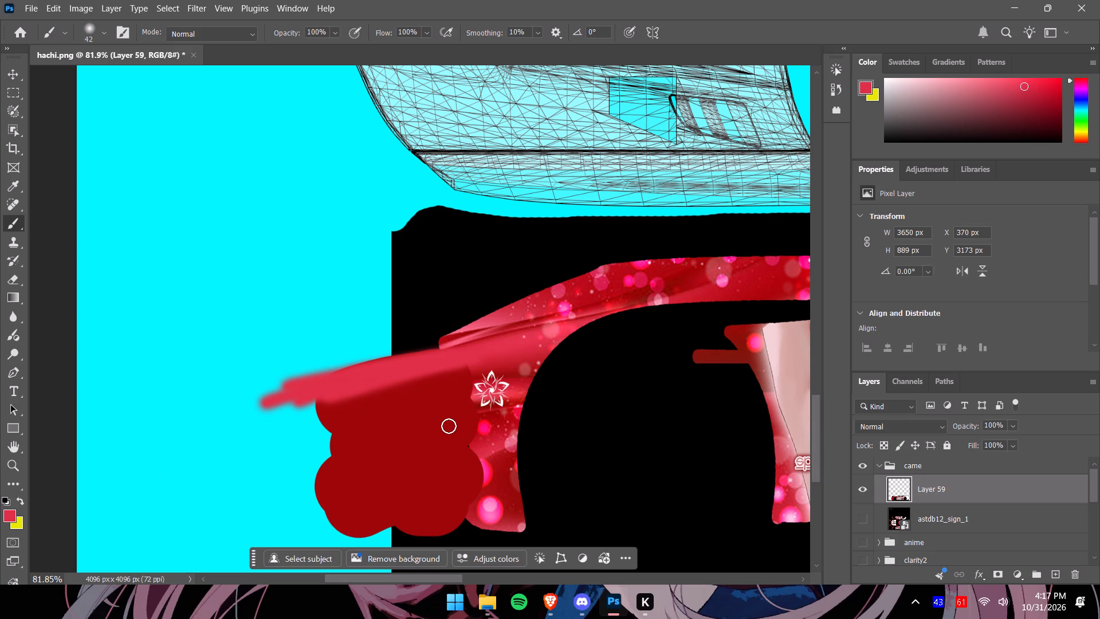
Sample the lighter pinkish red beside the flower emblem and paint a slanted highlight band across the middle of the bumper fill.
scroll(500, 408, "up", 9, "alt")
left_click(445, 385, "alt")
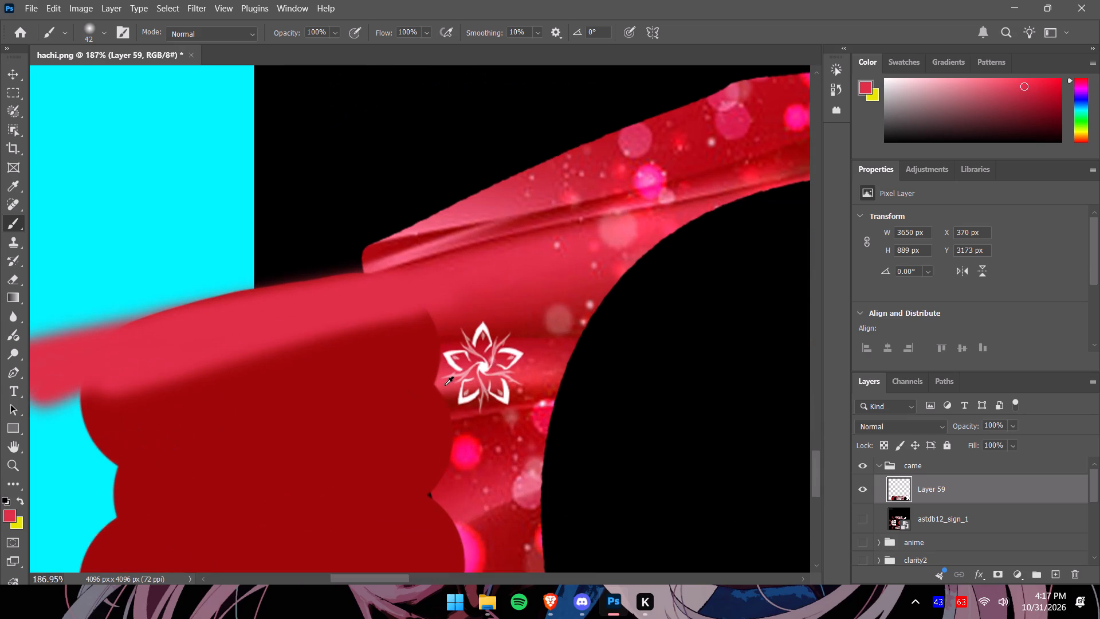
left_click_drag(422, 386, 0, 530)
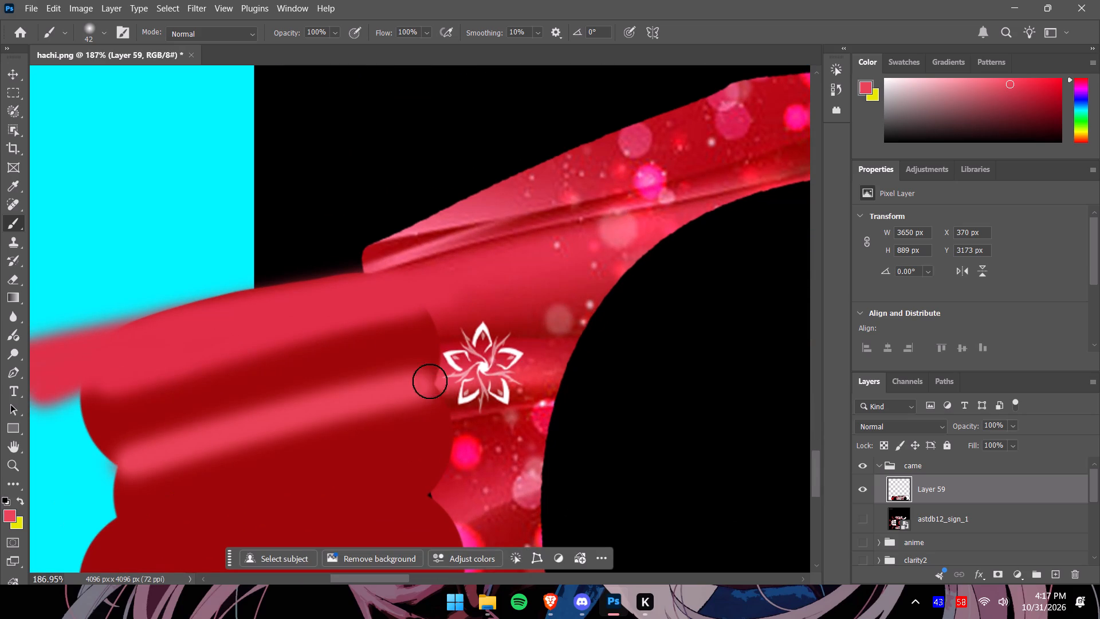
left_click_drag(426, 369, 78, 490)
left_click_drag(433, 386, 432, 386)
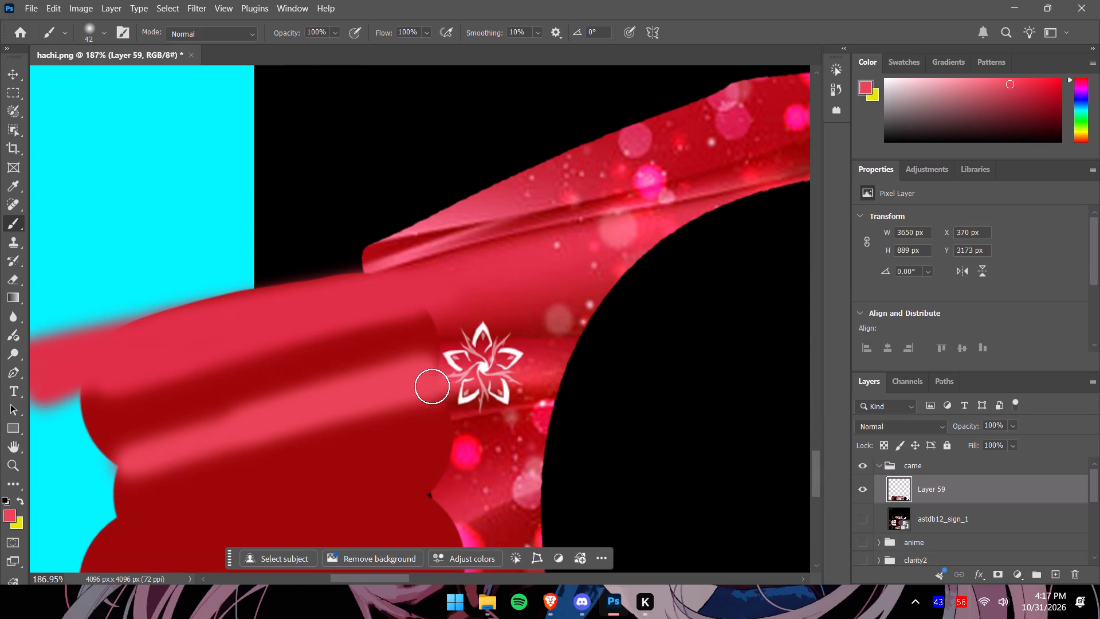
left_click_drag(432, 386, 143, 457)
left_click_drag(433, 361, 0, 493)
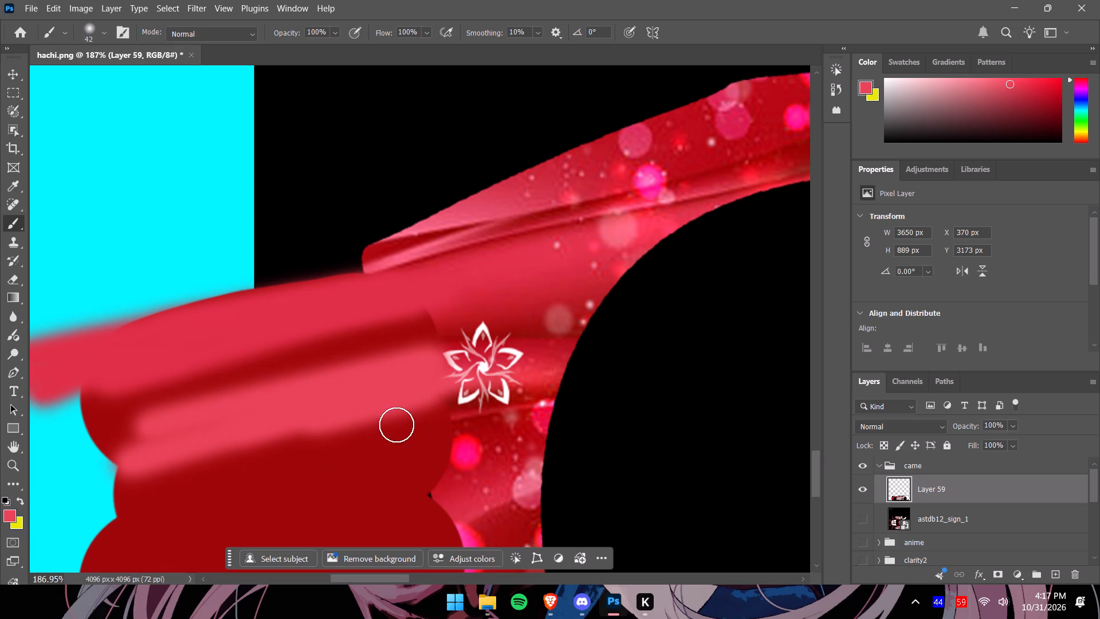
left_click_drag(231, 421, 0, 578)
Sample the red below the flower emblem and paint a slanted band across the lower bumper fill, out past its front edge.
scroll(620, 446, "down", 3, "alt")
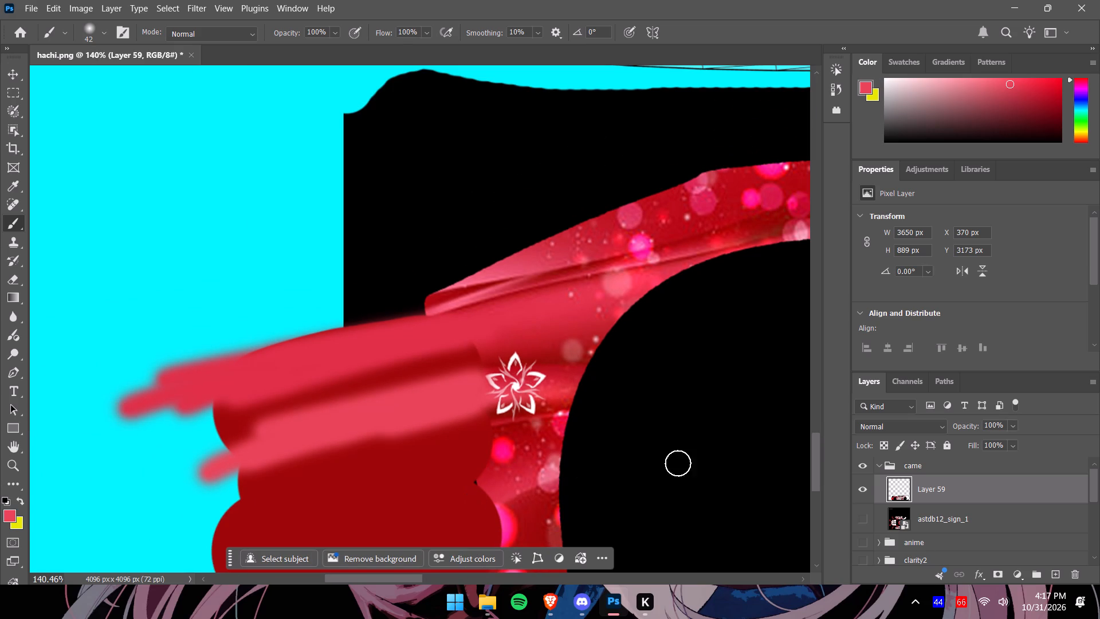
left_click_drag(817, 450, 819, 469)
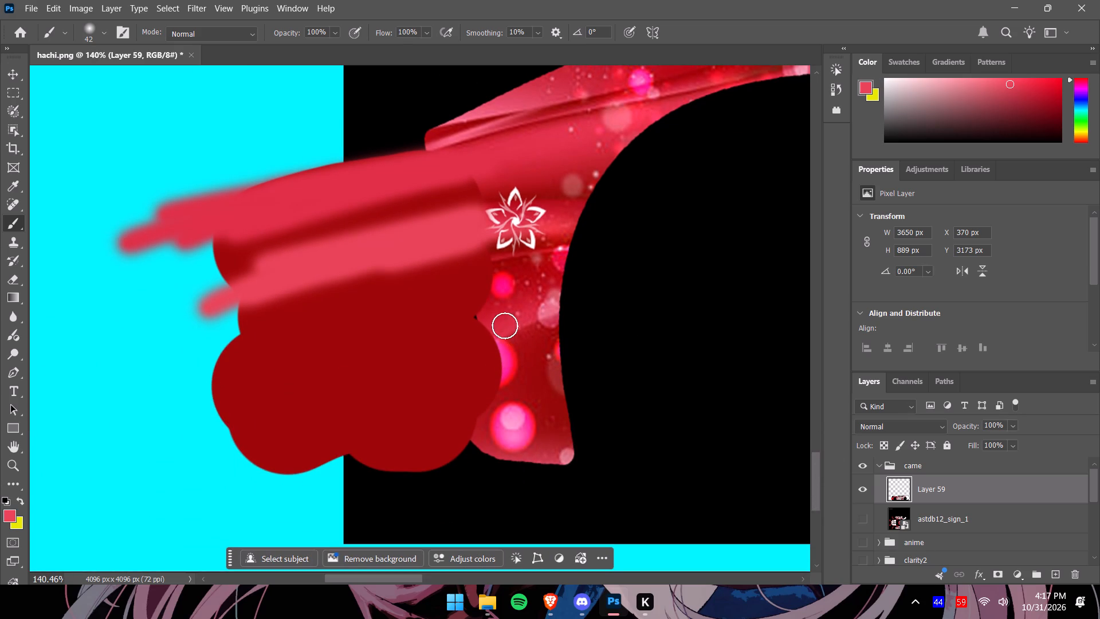
left_click(493, 323, "alt")
left_click_drag(480, 316, 84, 429)
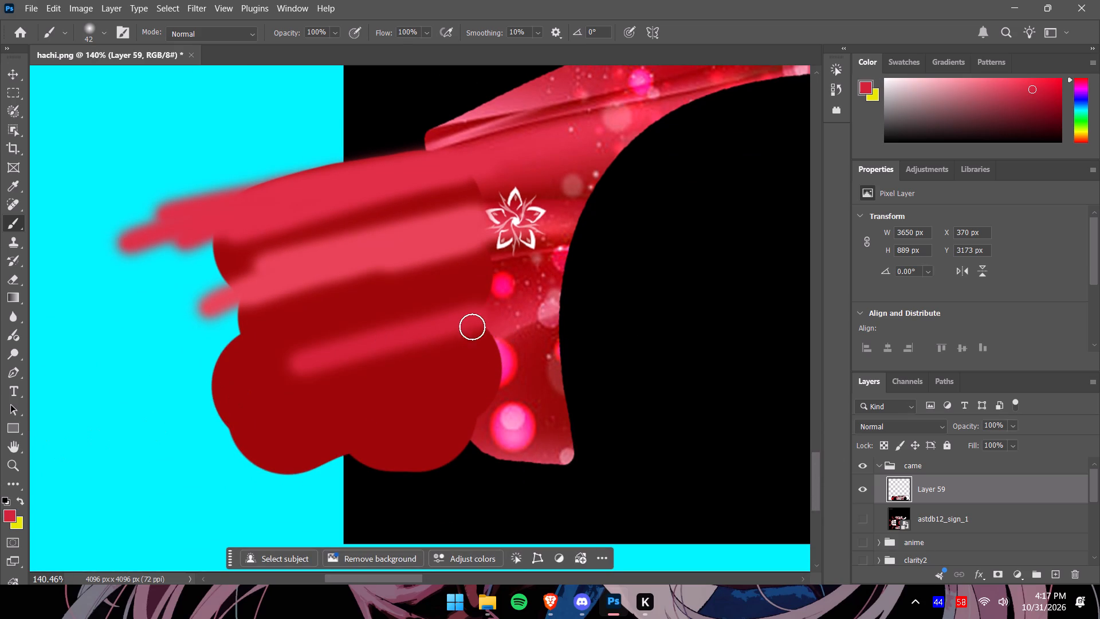
left_click_drag(484, 323, 109, 421)
left_click_drag(497, 319, 73, 451)
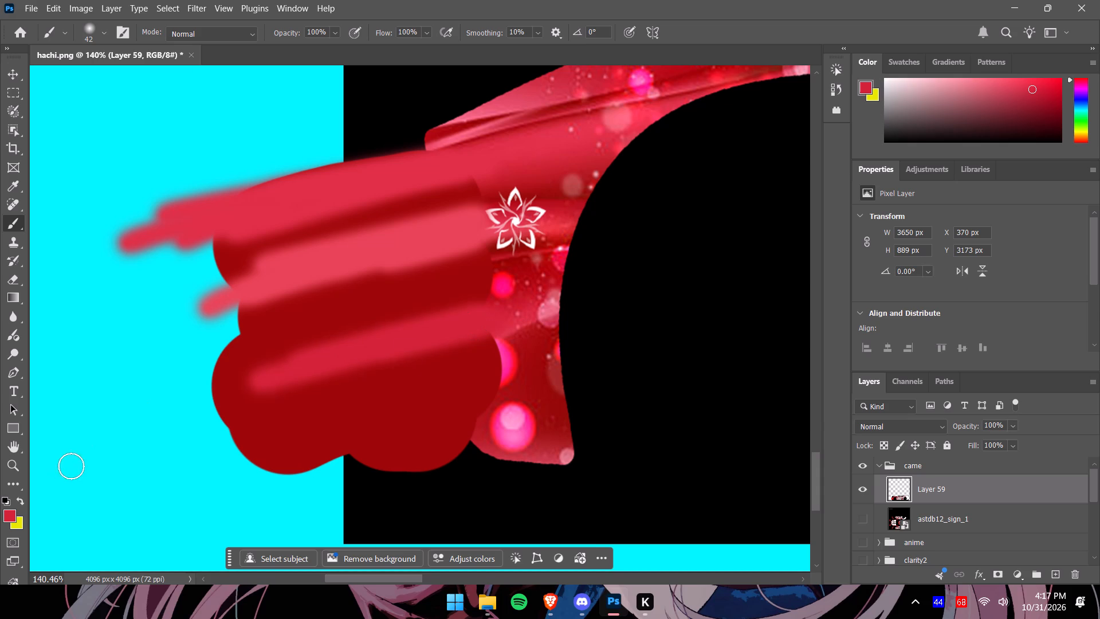
left_click_drag(493, 326, 0, 514)
left_click_drag(496, 328, 453, 340)
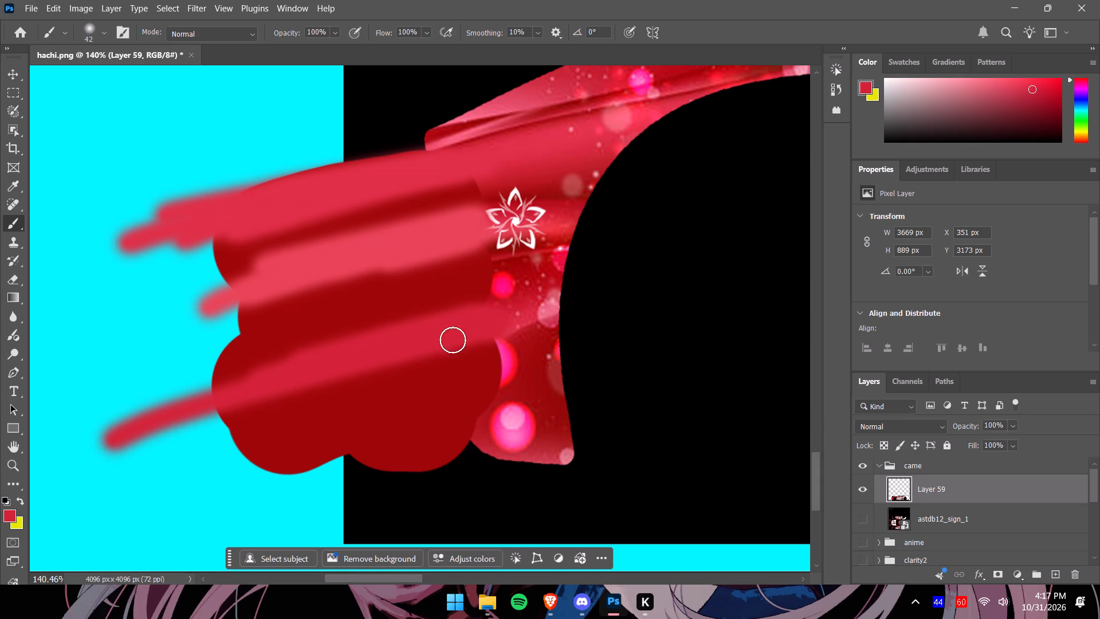
left_click_drag(453, 340, 0, 550)
left_click_drag(429, 327, 0, 492)
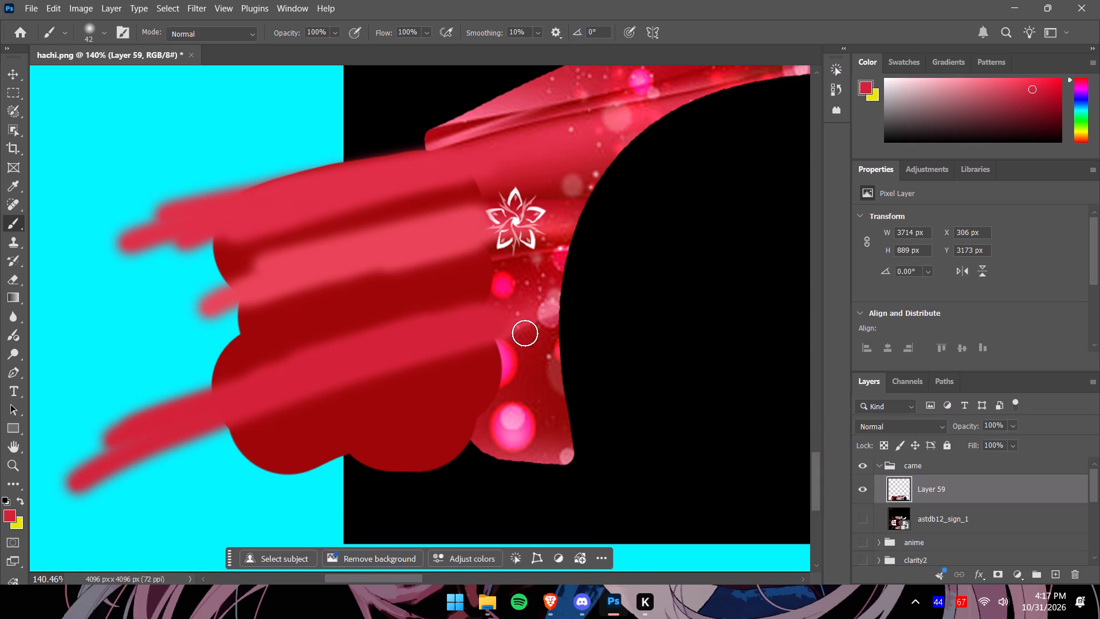
Sample the dark red fold under the flower emblem and blend the dark gap between the middle and lower bands into the artwork.
left_click(510, 265, "alt")
left_click_drag(494, 271, 398, 314)
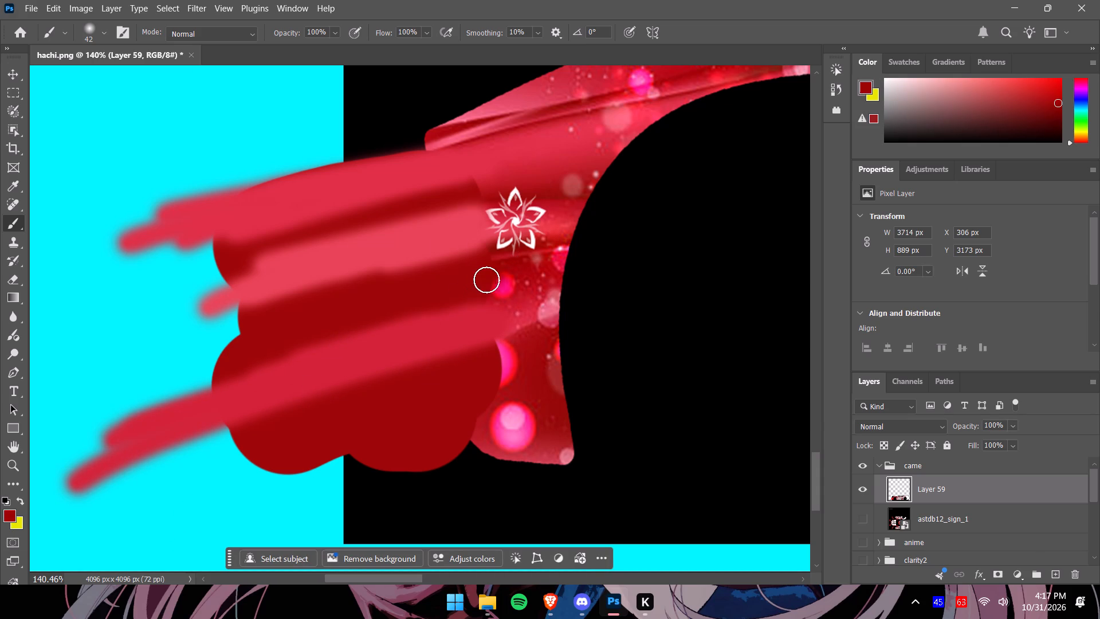
left_click_drag(482, 285, 304, 326)
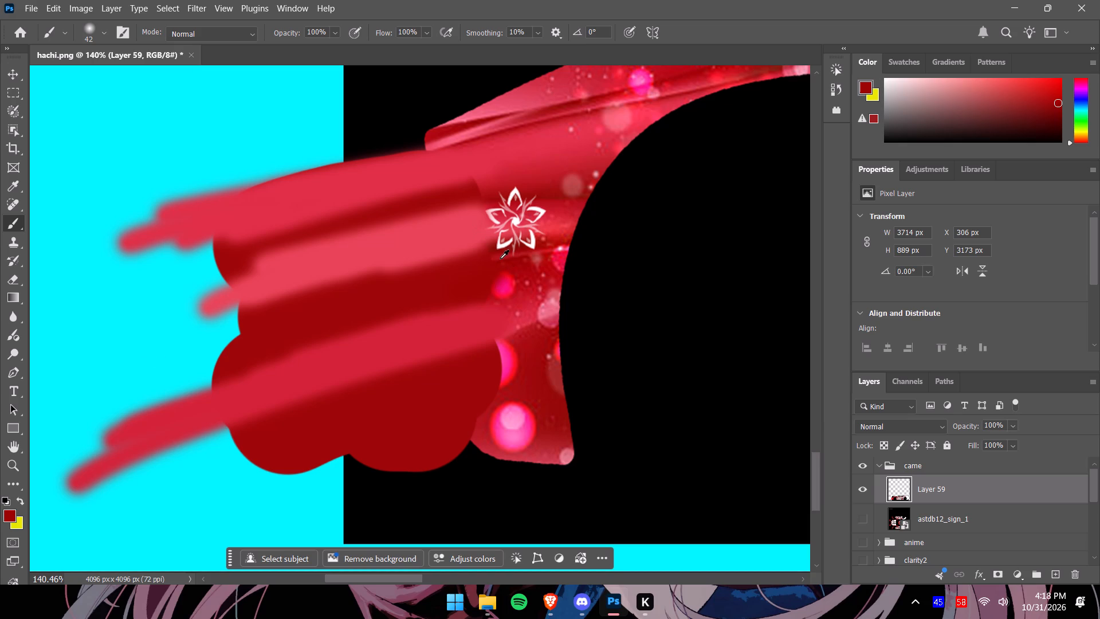
Continue the thin fold line under the flower emblem across the bumper fill with a 10 px soft brush in sampled red.
left_click(500, 258, "alt")
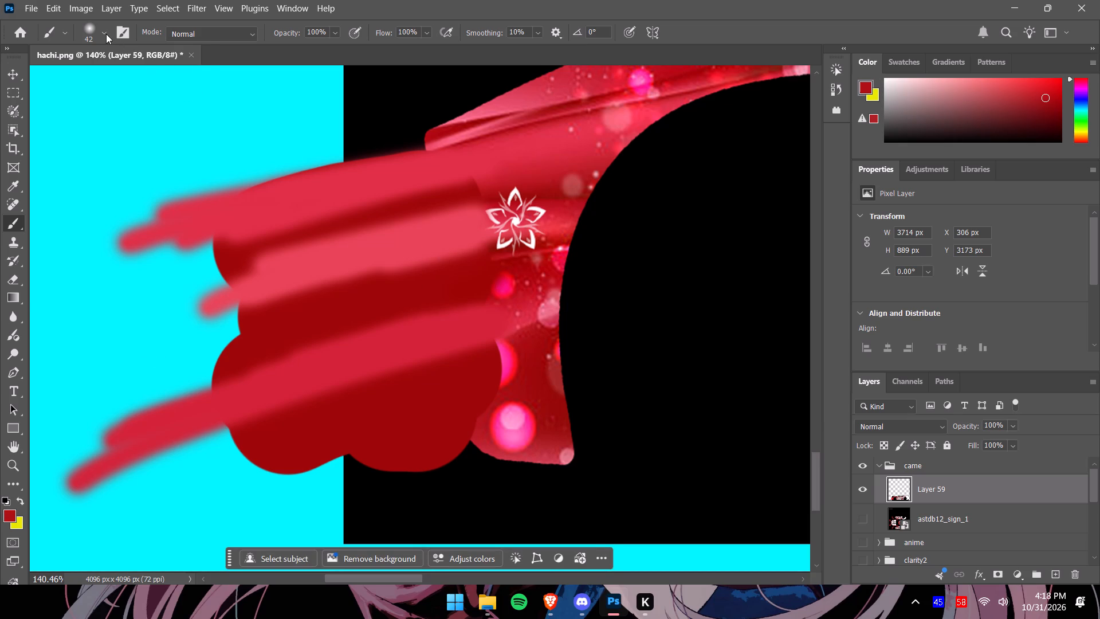
left_click(106, 34)
left_click_drag(101, 78, 87, 80)
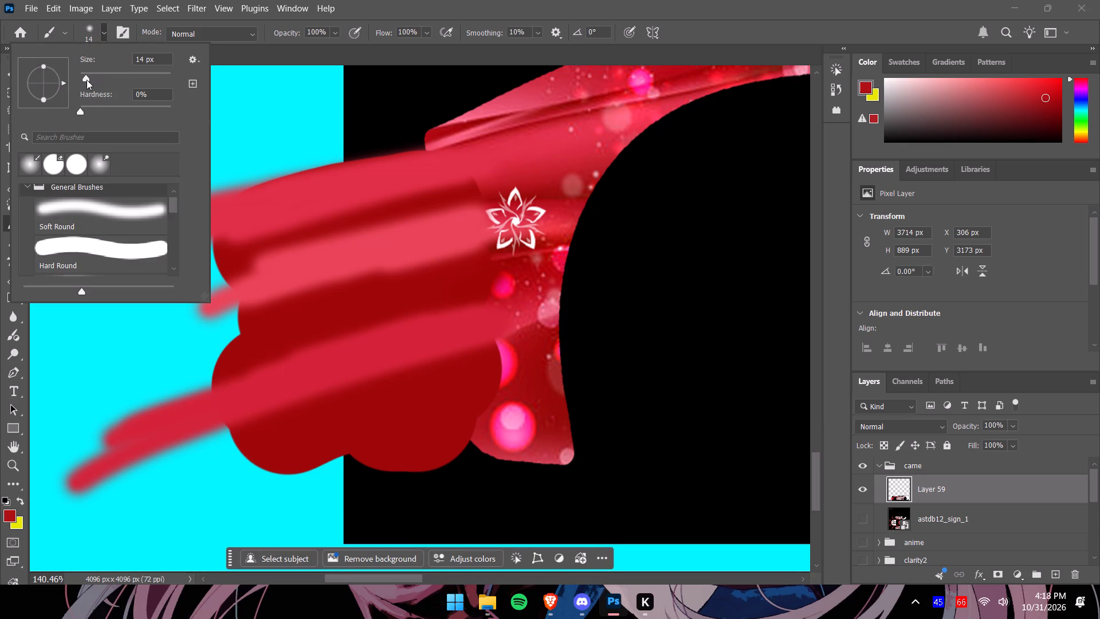
left_click_drag(87, 80, 85, 80)
left_click(102, 36)
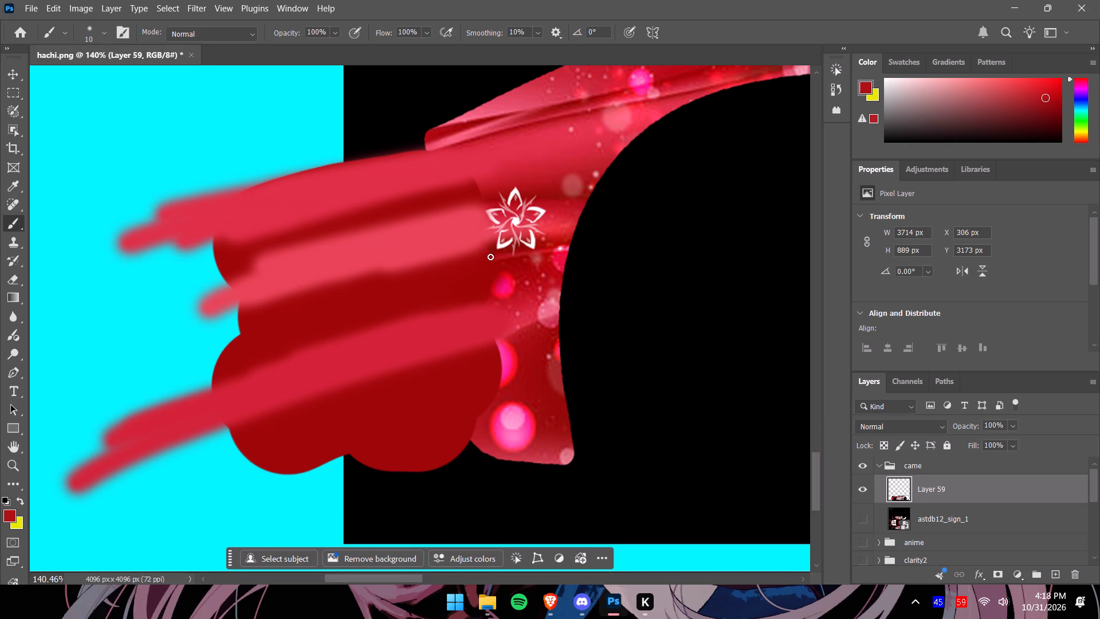
left_click_drag(490, 260, 0, 445)
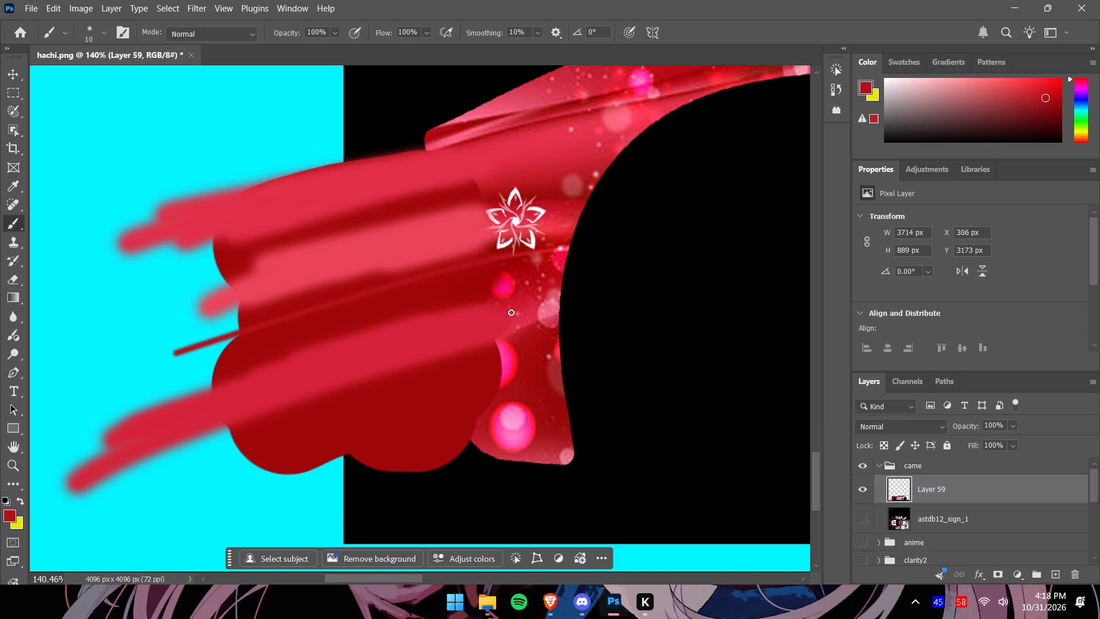
With a 55 px soft brush and red sampled from the artwork's lower edge, paint slanted strokes along the bumper fill's bottom.
left_click(105, 30)
left_click_drag(85, 79, 105, 81)
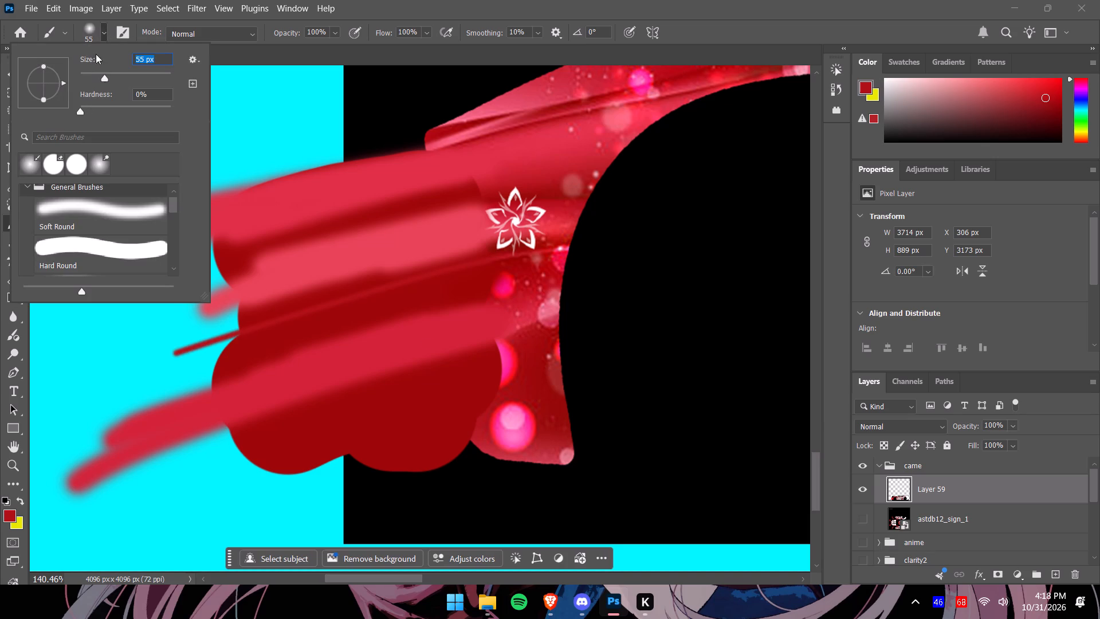
left_click(104, 31)
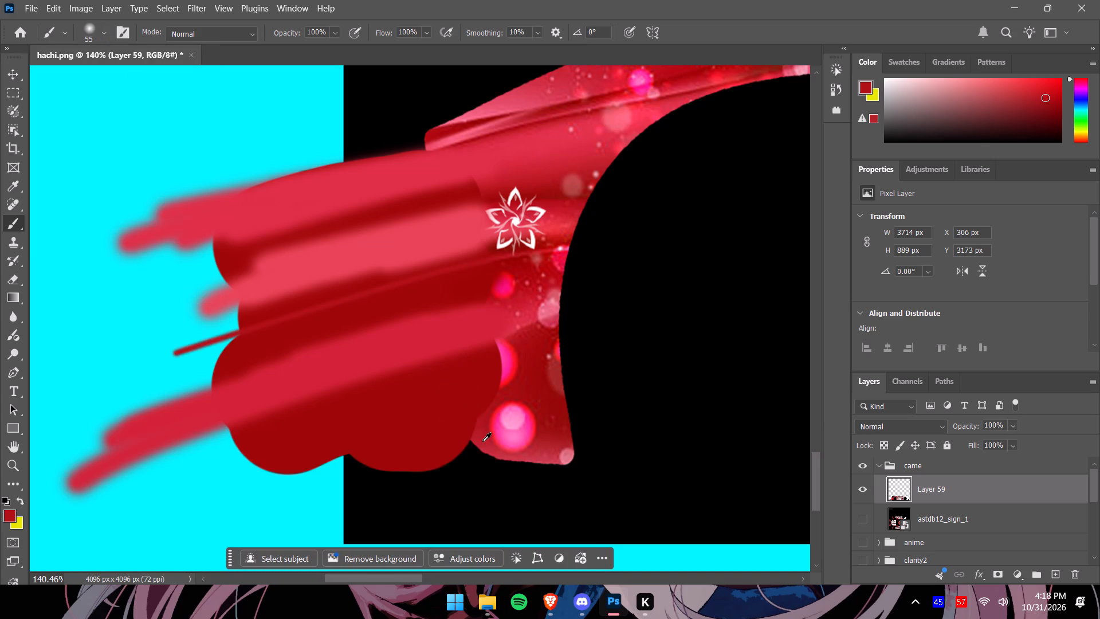
left_click(482, 441, "alt")
left_click_drag(478, 420, 115, 509)
left_click_drag(493, 405, 484, 408)
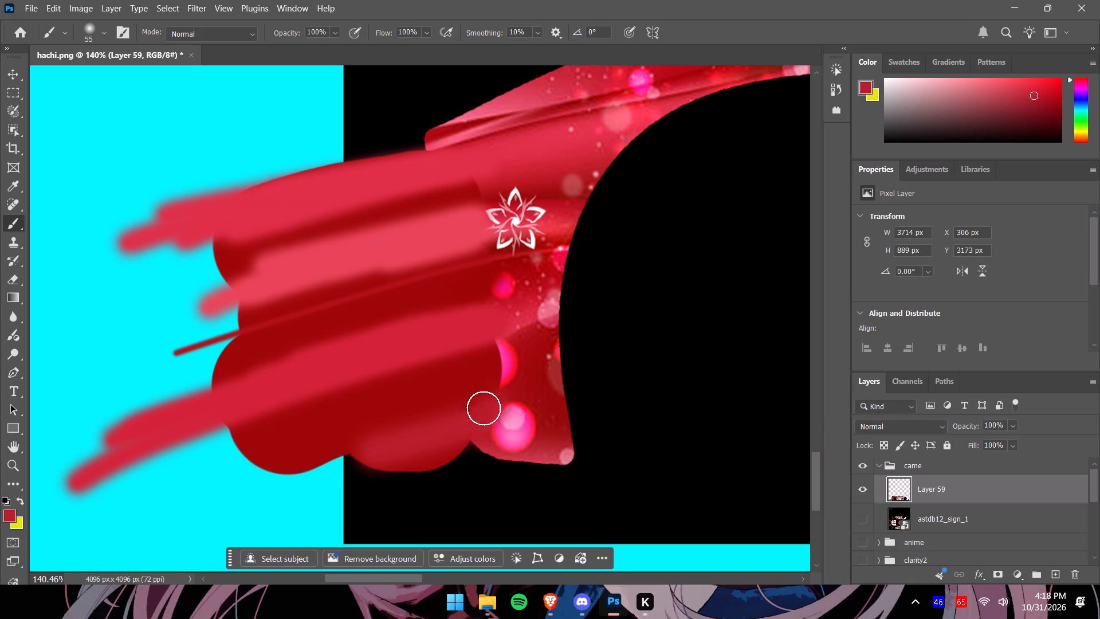
left_click_drag(484, 408, 0, 546)
left_click_drag(461, 433, 0, 566)
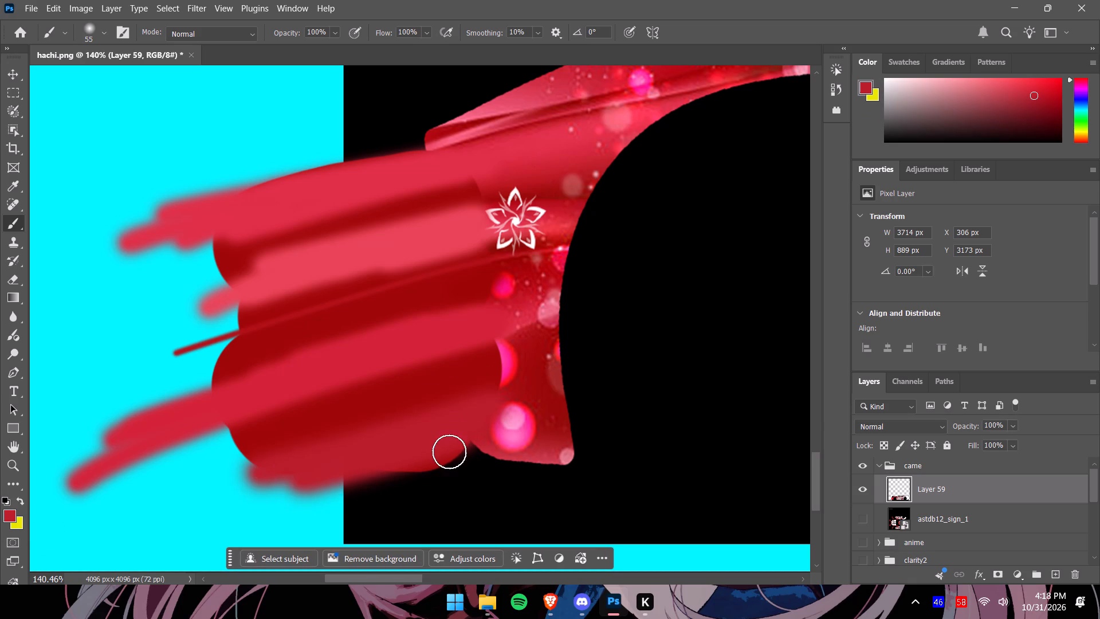
left_click_drag(198, 522, 103, 566)
left_click_drag(316, 468, 213, 505)
Lower Layer 59's opacity to 82% to check the painted bumper against the wireframe.
scroll(334, 446, "down", 5, "alt")
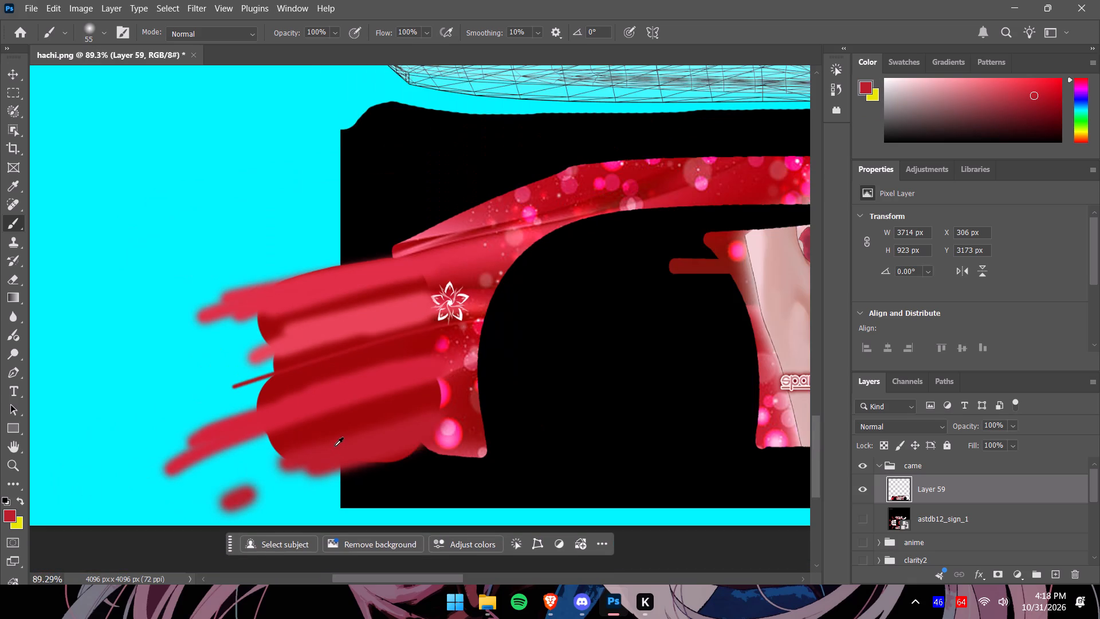
scroll(336, 446, "down", 2, "alt")
left_click(1012, 428)
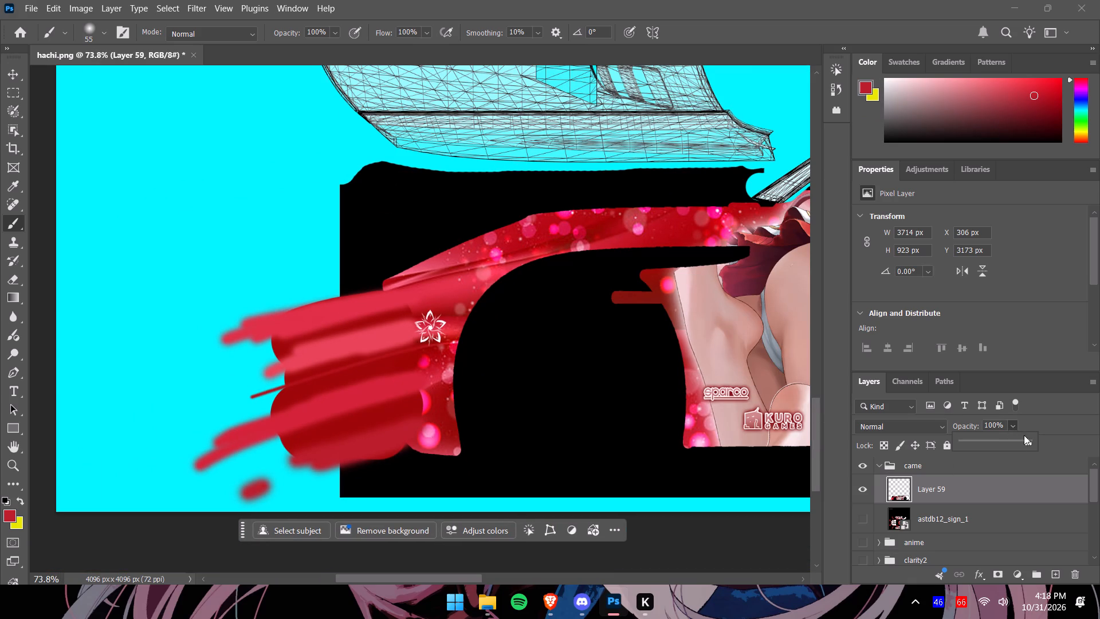
left_click_drag(1026, 442, 1008, 445)
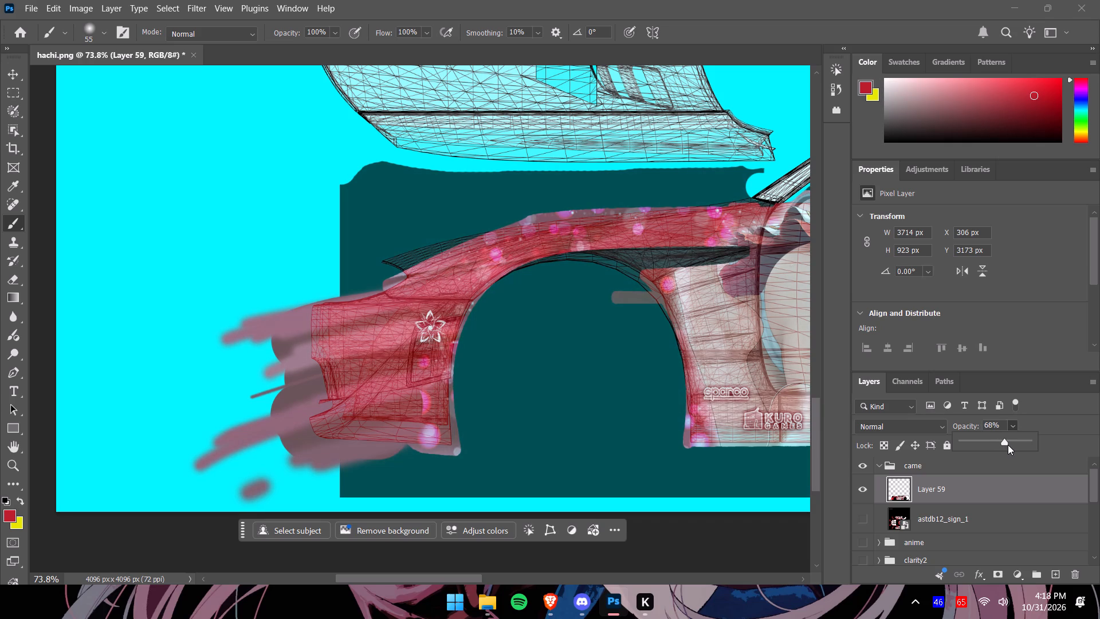
left_click_drag(1008, 445, 1016, 445)
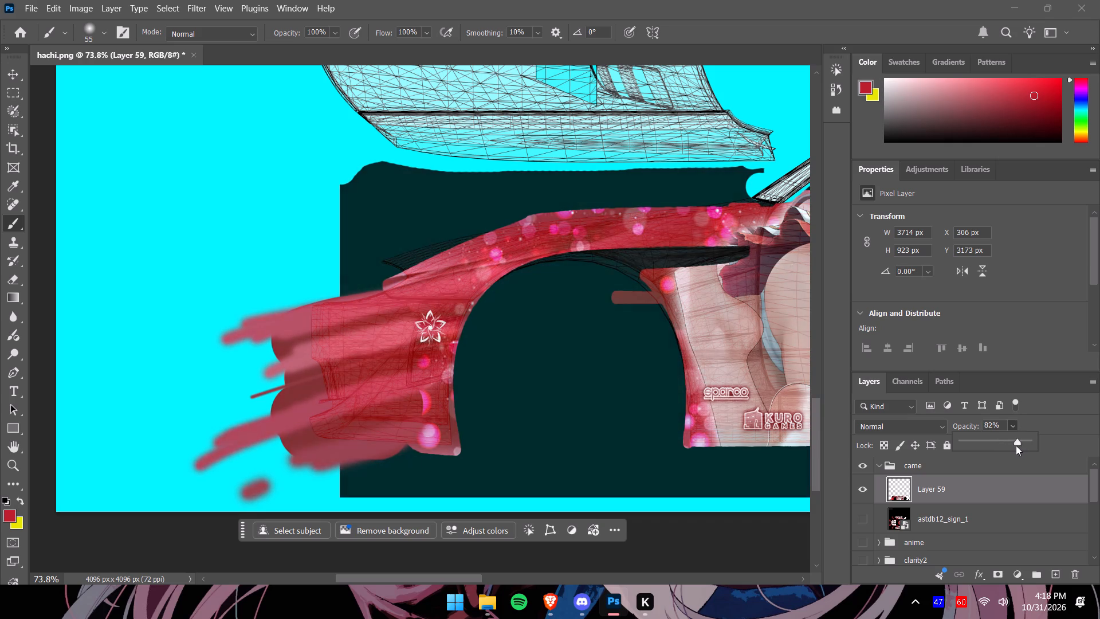
Vary Layer 59's opacity between 51% and 100% to compare the painted bumper with the wireframe beneath.
left_click_drag(1016, 445, 1019, 445)
left_click_drag(1019, 445, 1014, 448)
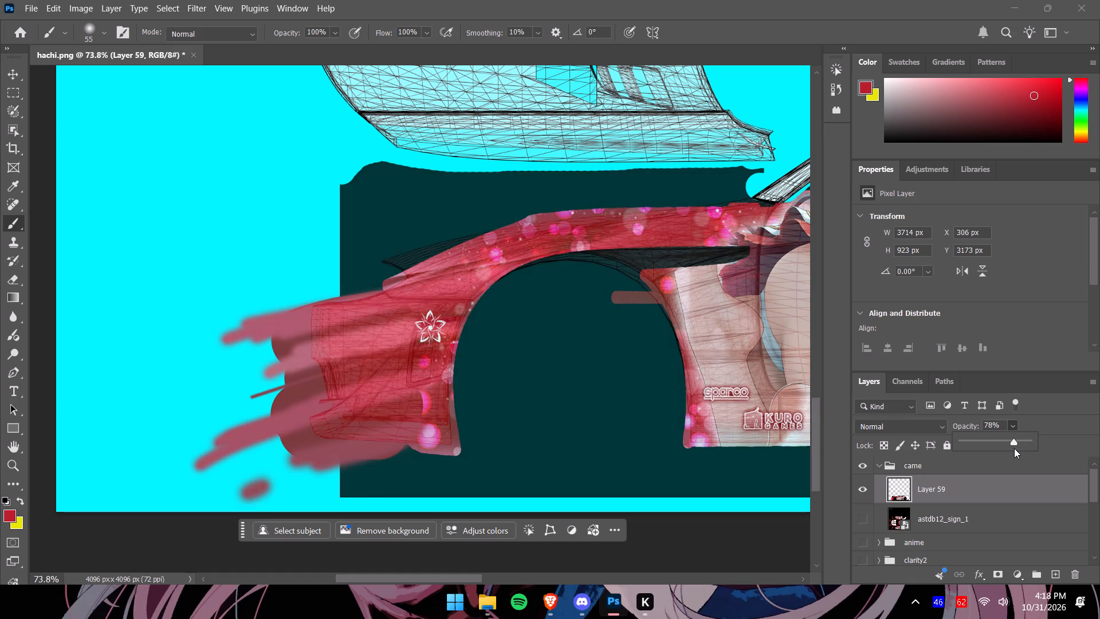
left_click_drag(1014, 448, 1016, 448)
left_click_drag(1016, 448, 1036, 454)
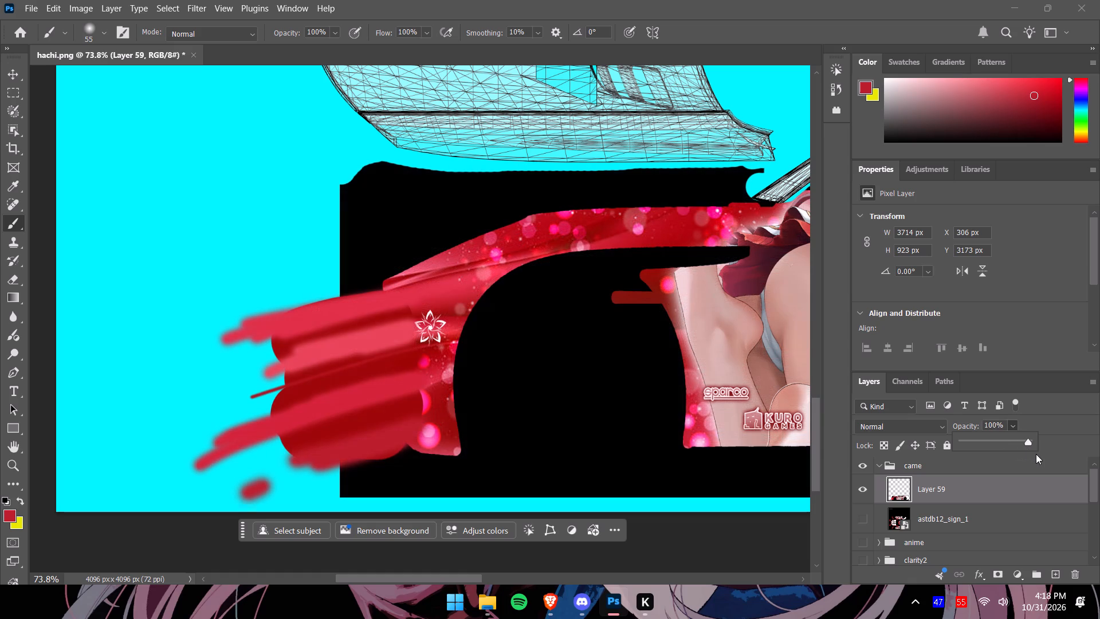
left_click_drag(1036, 454, 996, 456)
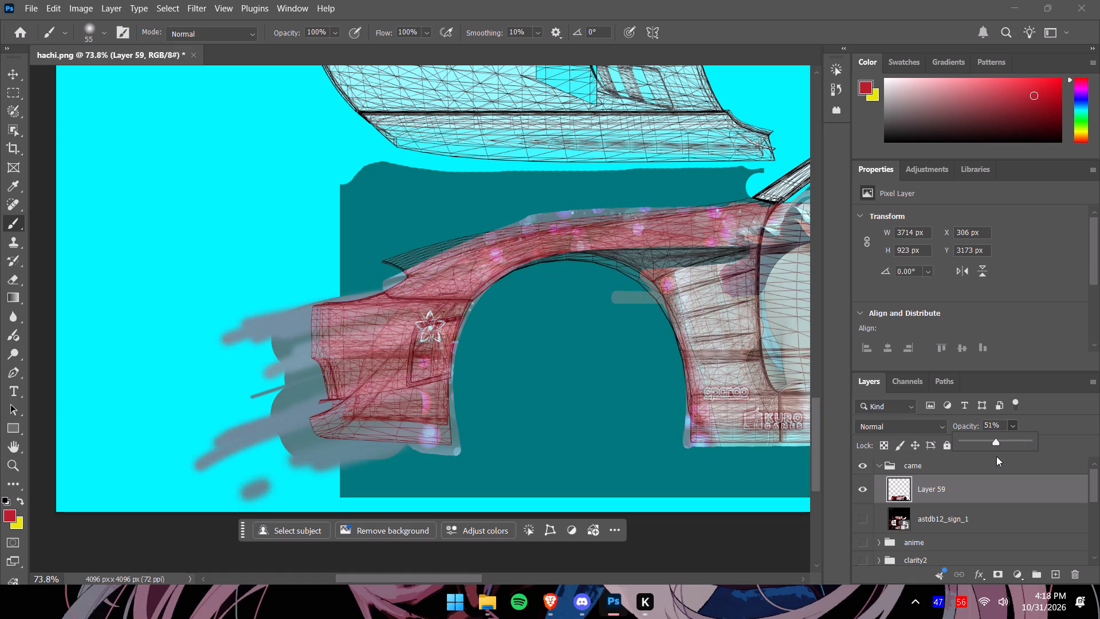
left_click_drag(996, 456, 1005, 457)
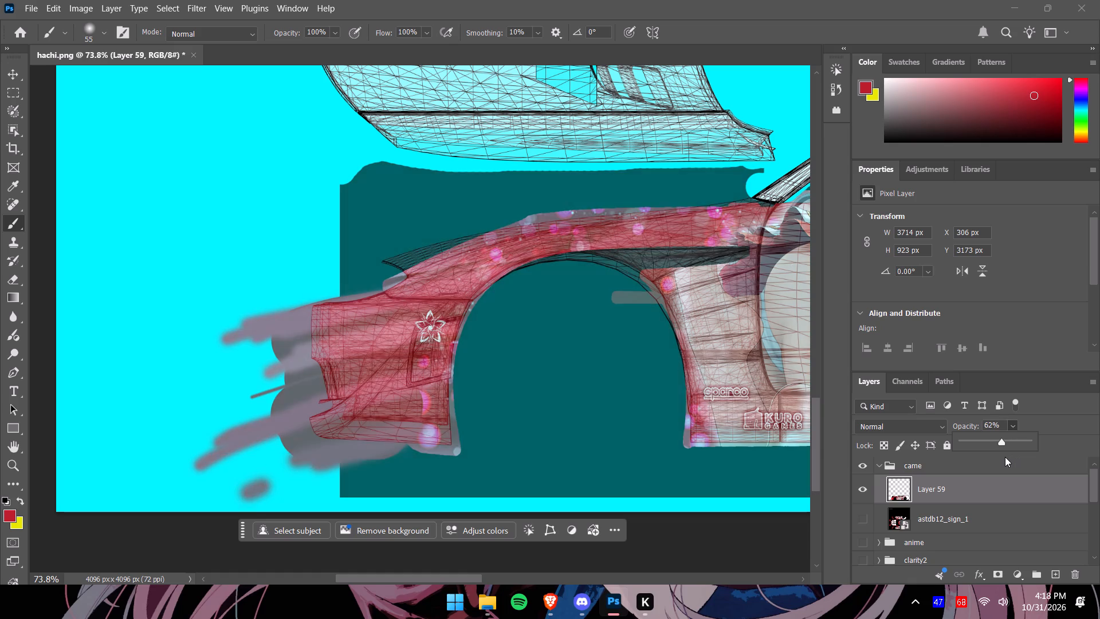
left_click_drag(1005, 457, 1026, 452)
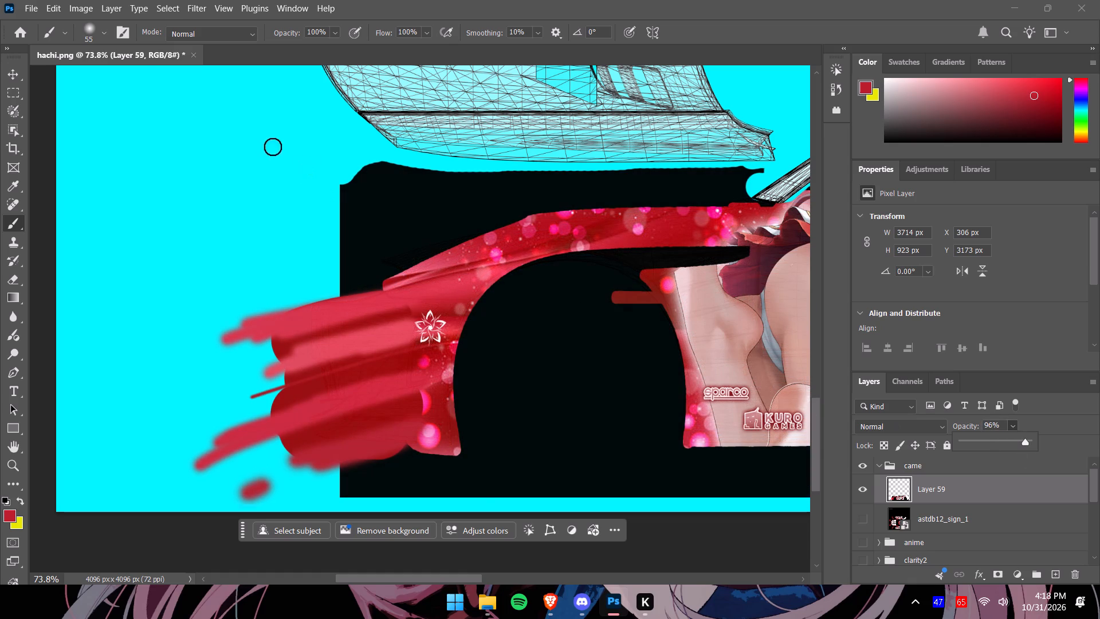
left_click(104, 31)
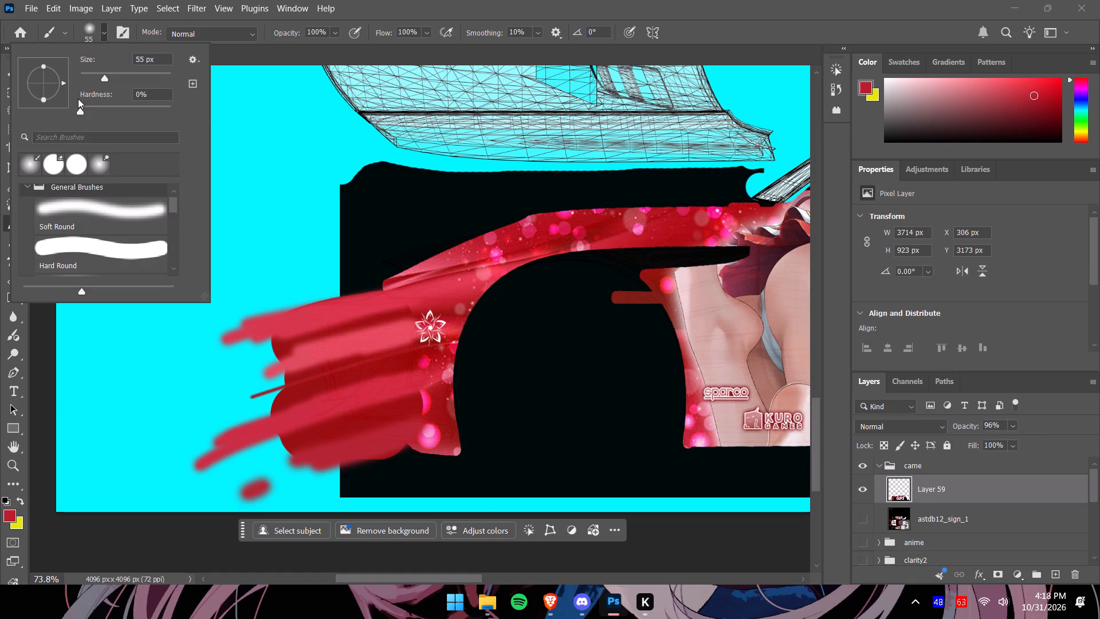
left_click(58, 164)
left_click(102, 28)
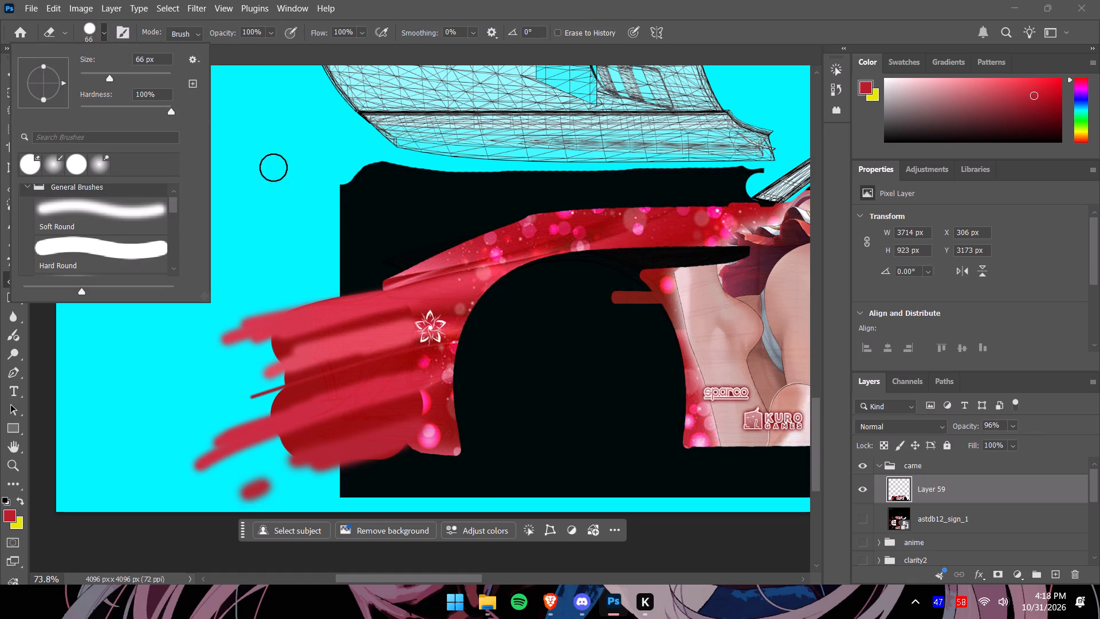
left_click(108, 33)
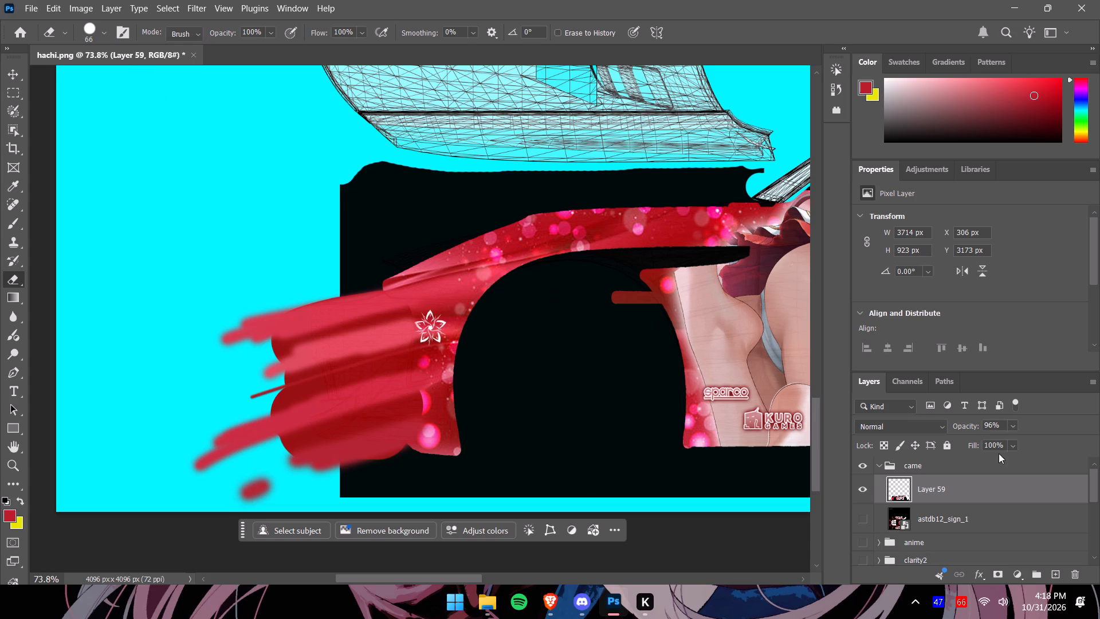
Return Layer 59's opacity to 100%.
left_click(1015, 426)
left_click_drag(1024, 444, 1019, 444)
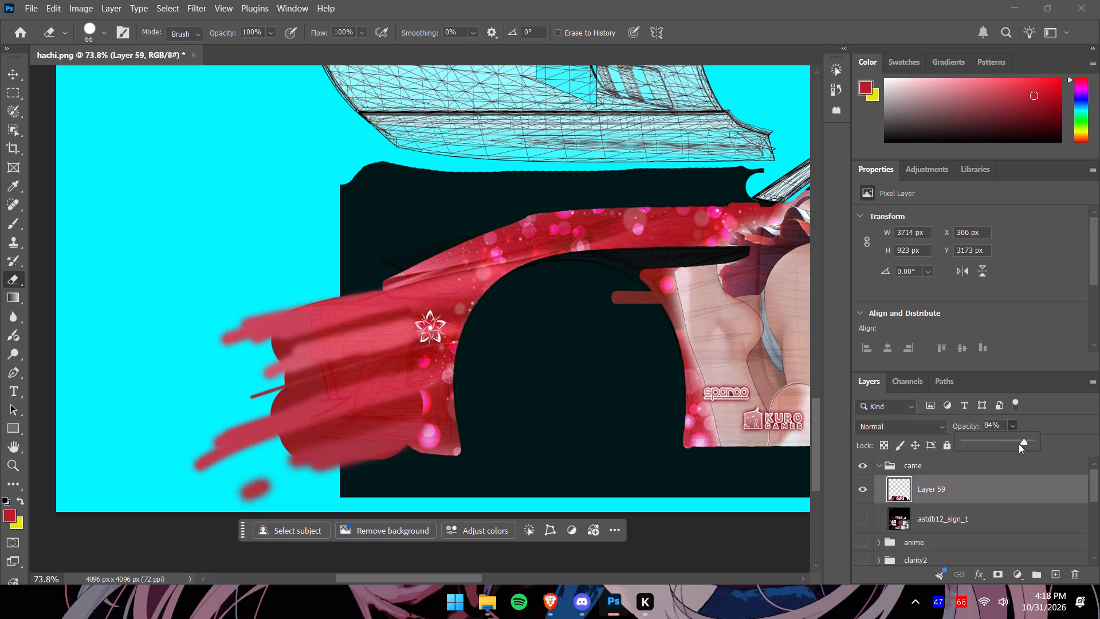
left_click_drag(1019, 444, 1033, 444)
Sample the dark red fold at the fender artwork's tip, and lower Layer 59's opacity to 71% to expose the wireframe.
scroll(536, 248, "up", 7, "alt")
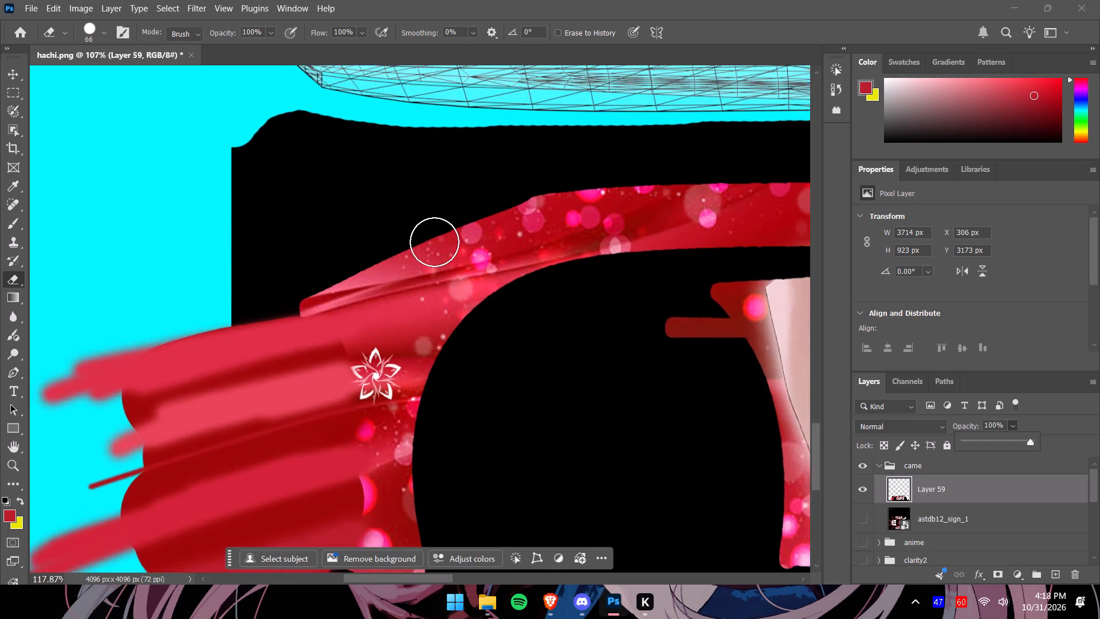
scroll(434, 242, "up", 6, "alt")
scroll(413, 259, "down", 3, "alt")
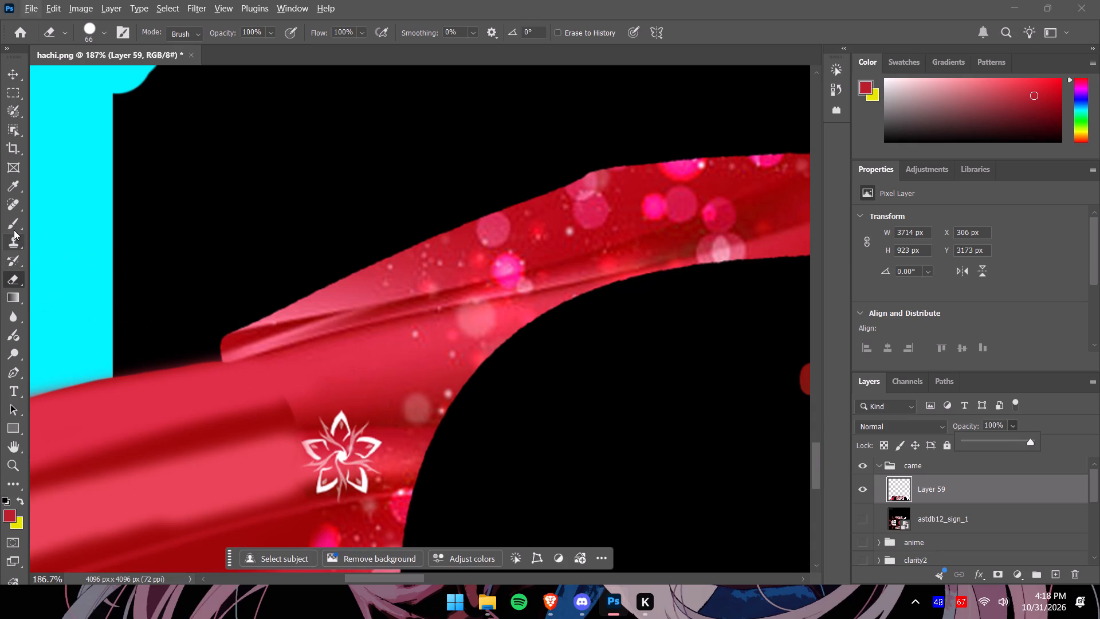
left_click(14, 230)
left_click(261, 334, "alt")
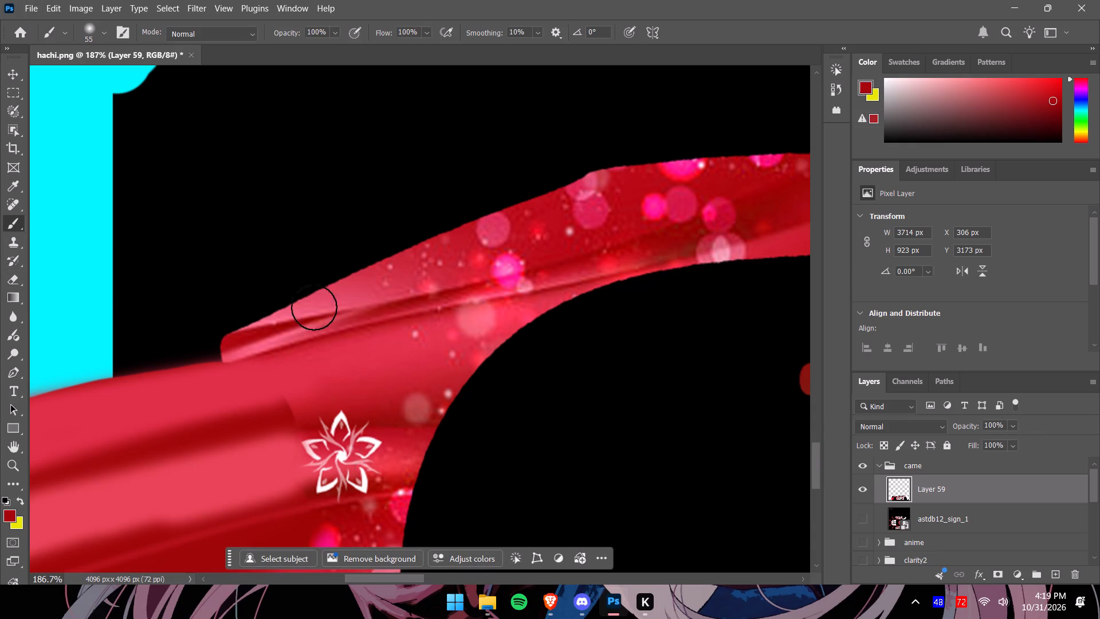
left_click(1014, 426)
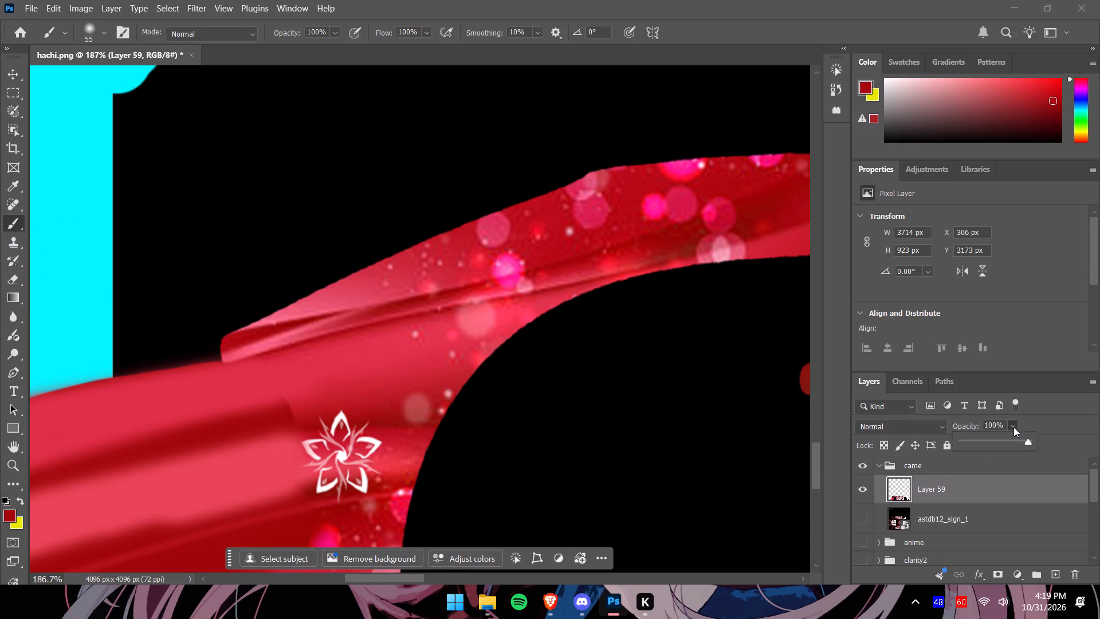
left_click_drag(1025, 444, 1009, 445)
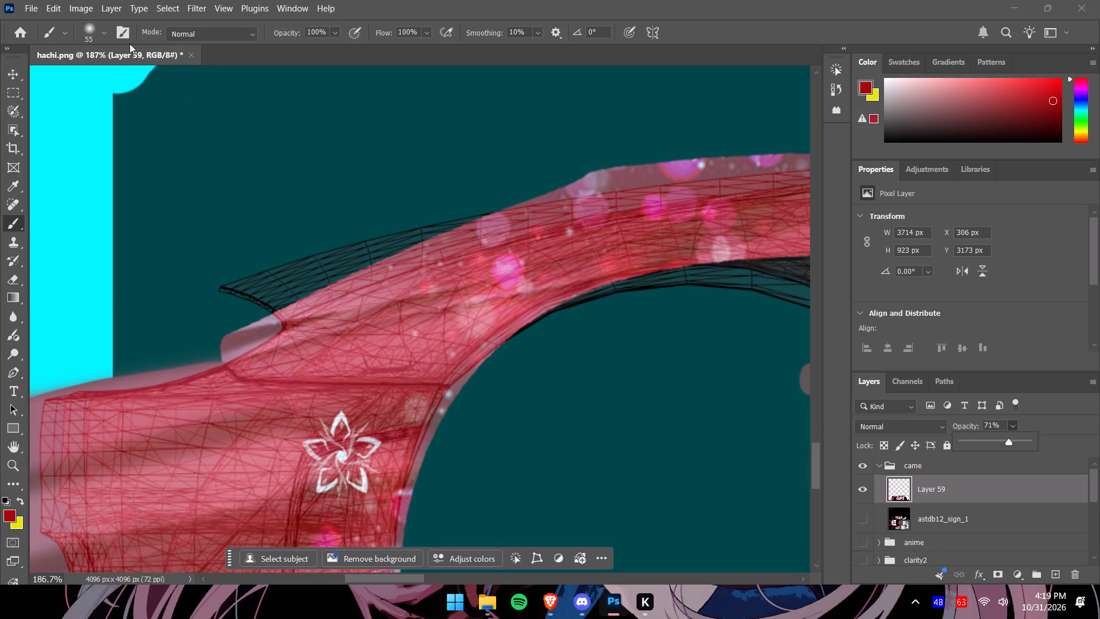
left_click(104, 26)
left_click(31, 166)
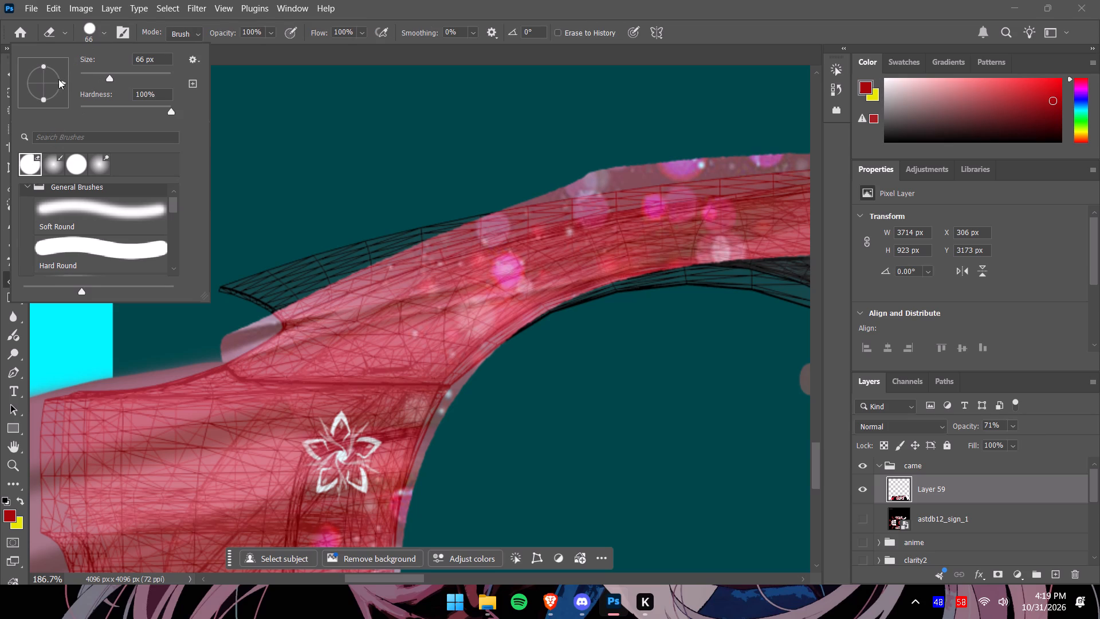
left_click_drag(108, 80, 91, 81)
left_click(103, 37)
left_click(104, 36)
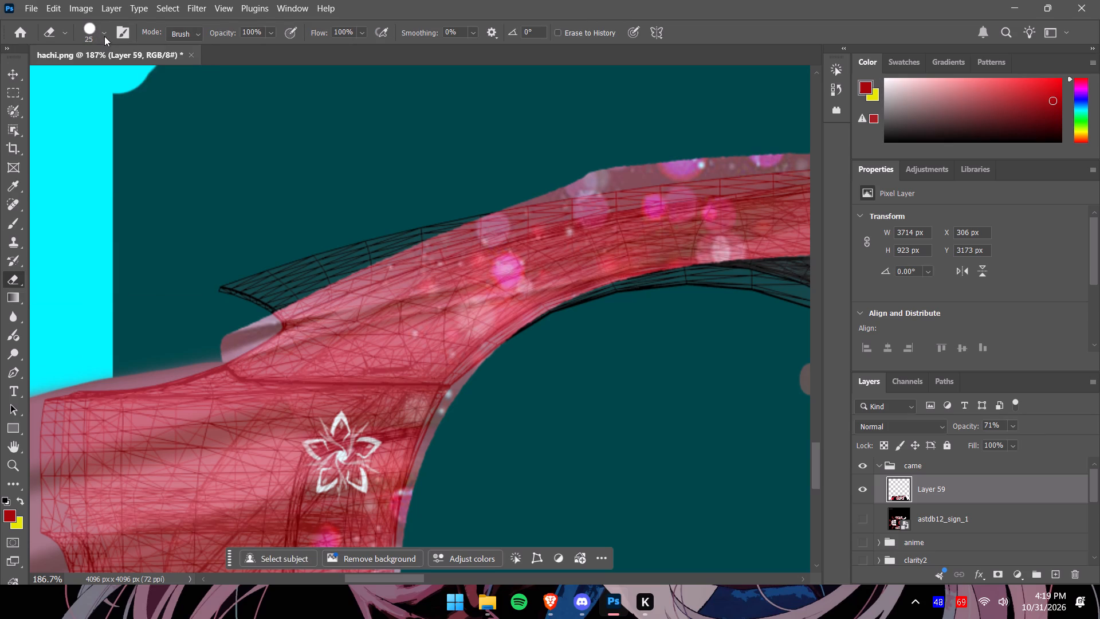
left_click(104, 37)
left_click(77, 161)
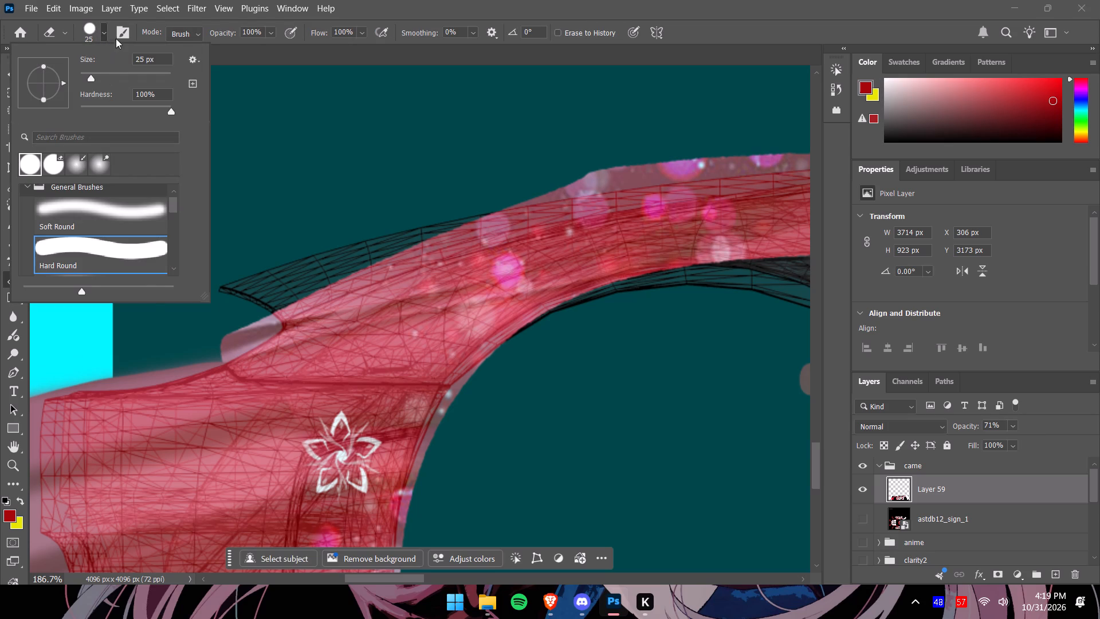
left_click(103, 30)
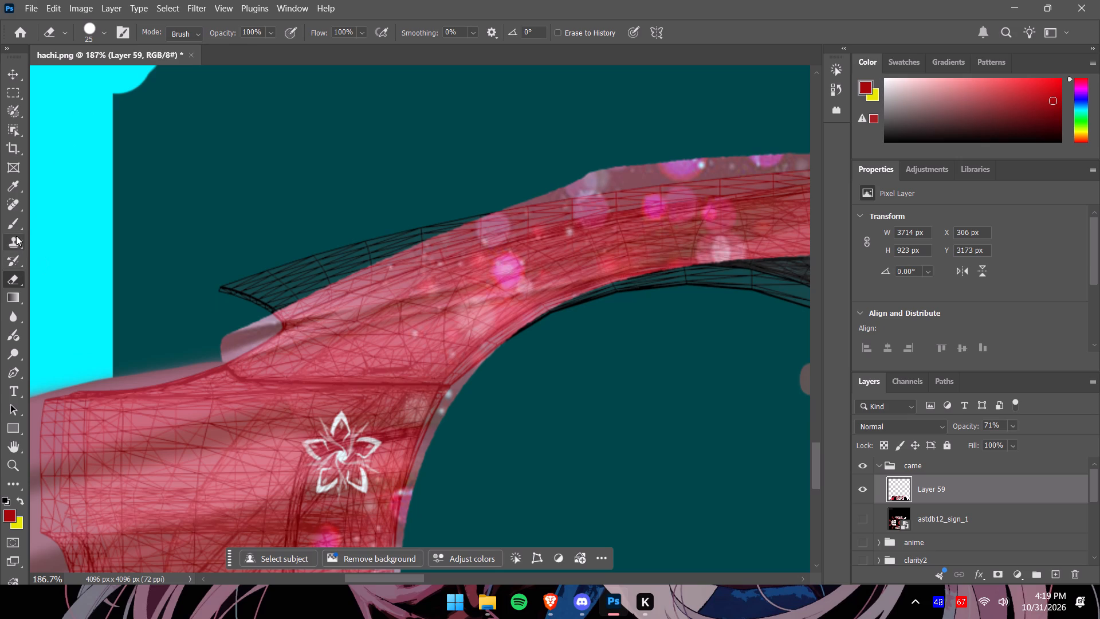
With a 20 px hard round brush in the sampled dark red, paint a short stroke over the pointed wireframe tip above the fender.
left_click(16, 221)
left_click(105, 33)
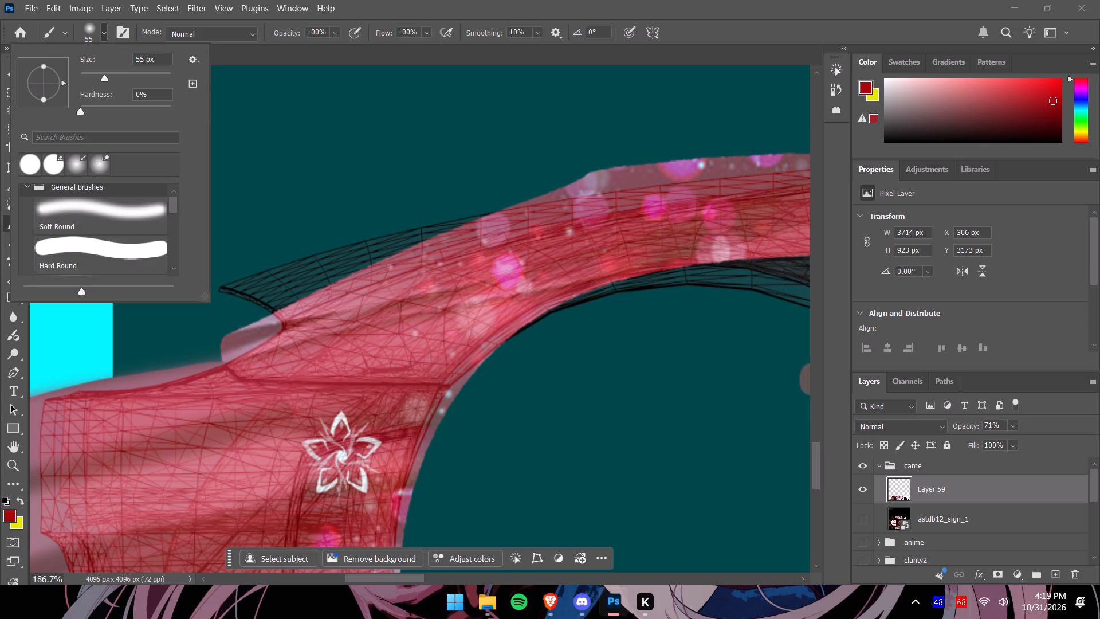
left_click(35, 169)
left_click(103, 31)
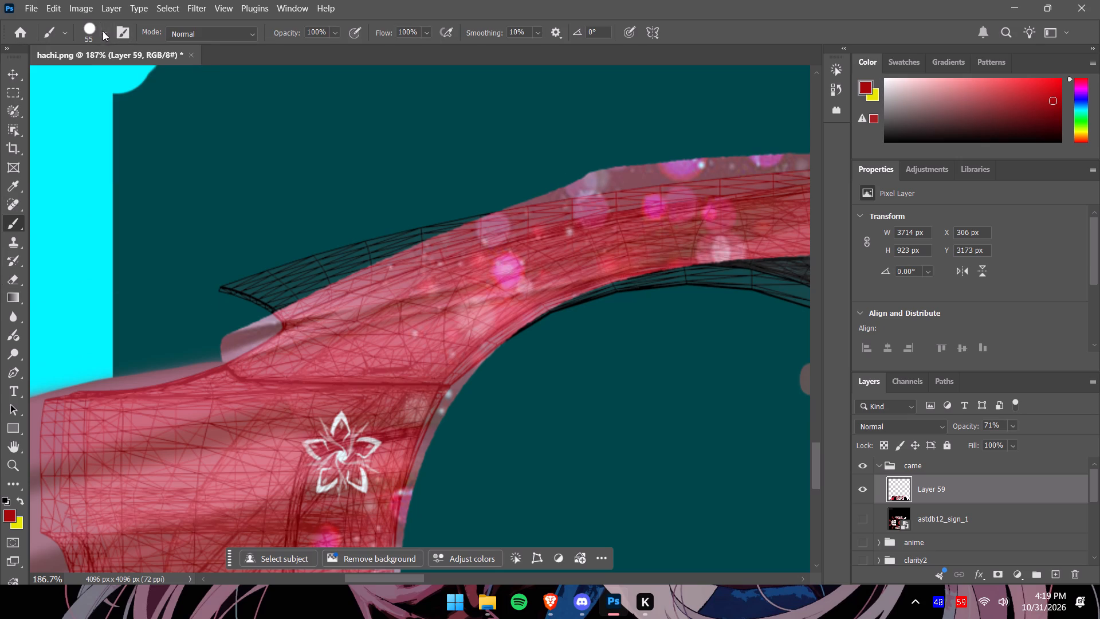
left_click(101, 32)
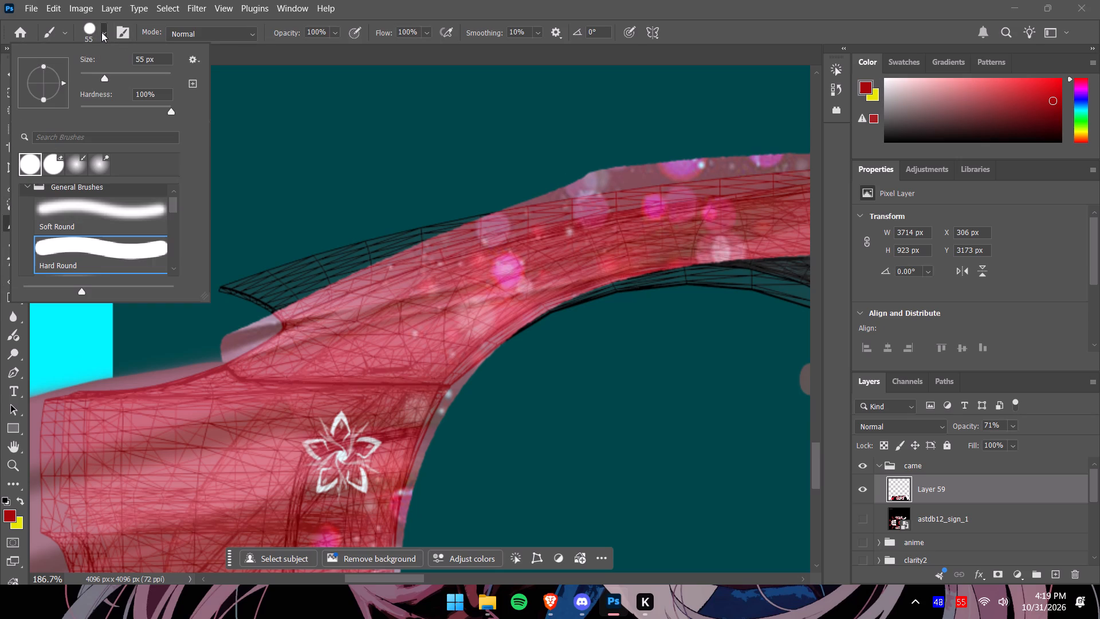
left_click_drag(107, 81, 89, 81)
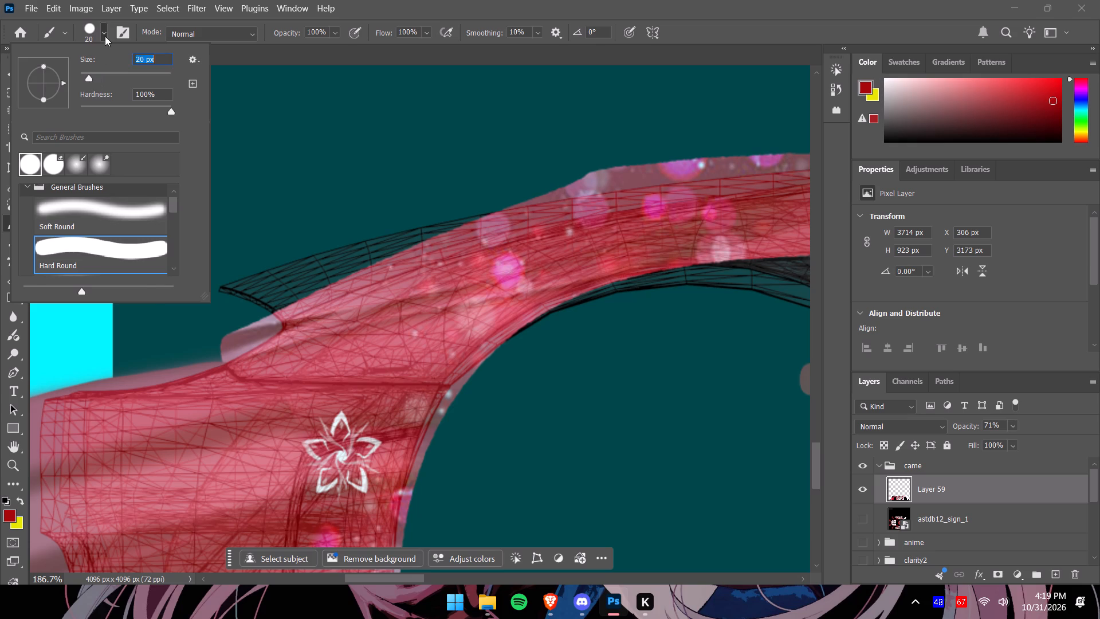
left_click(105, 36)
left_click_drag(225, 287, 262, 280)
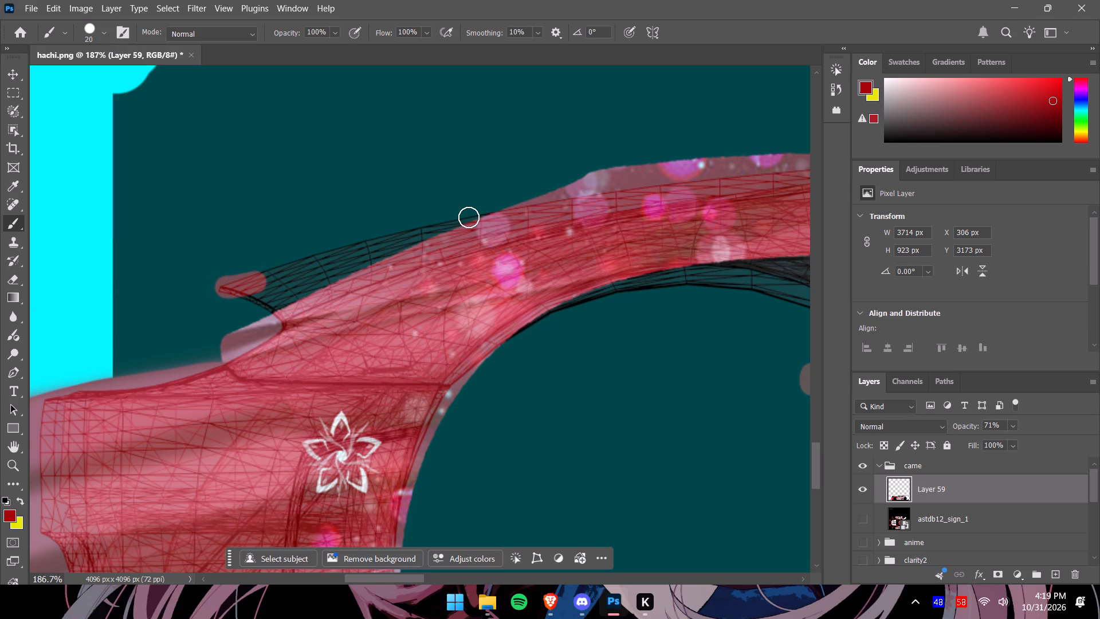
With Layer 59 at 61% opacity, cover the rest of the exposed wireframe strip along the fender's upper edge in dark red.
left_click(1012, 424)
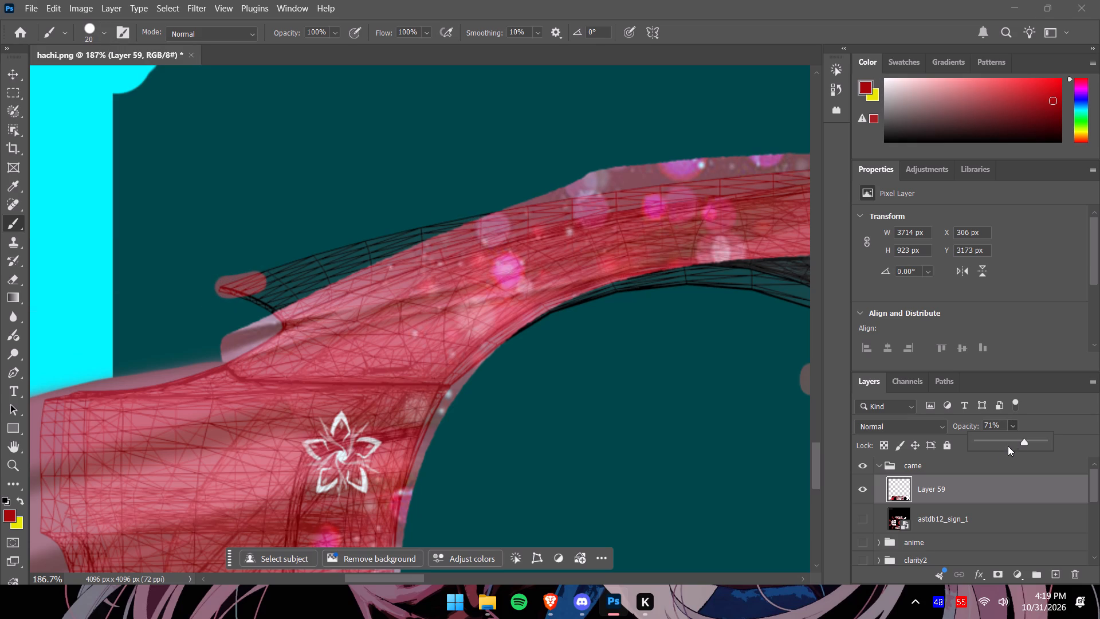
left_click_drag(1022, 442, 1011, 442)
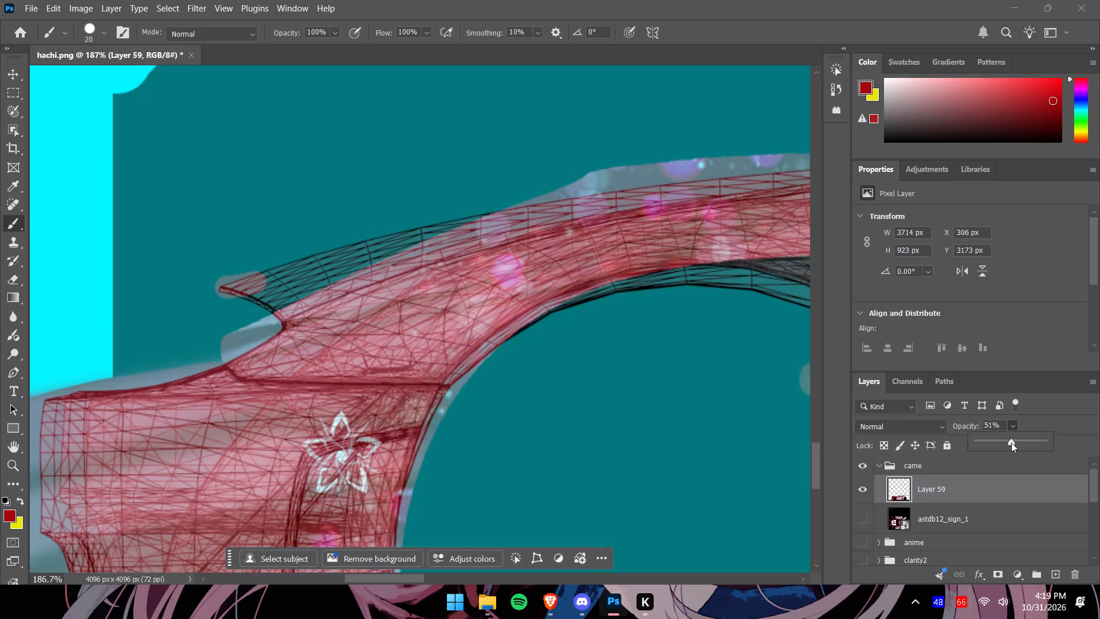
left_click_drag(1011, 442, 1008, 442)
left_click_drag(1009, 440, 1015, 440)
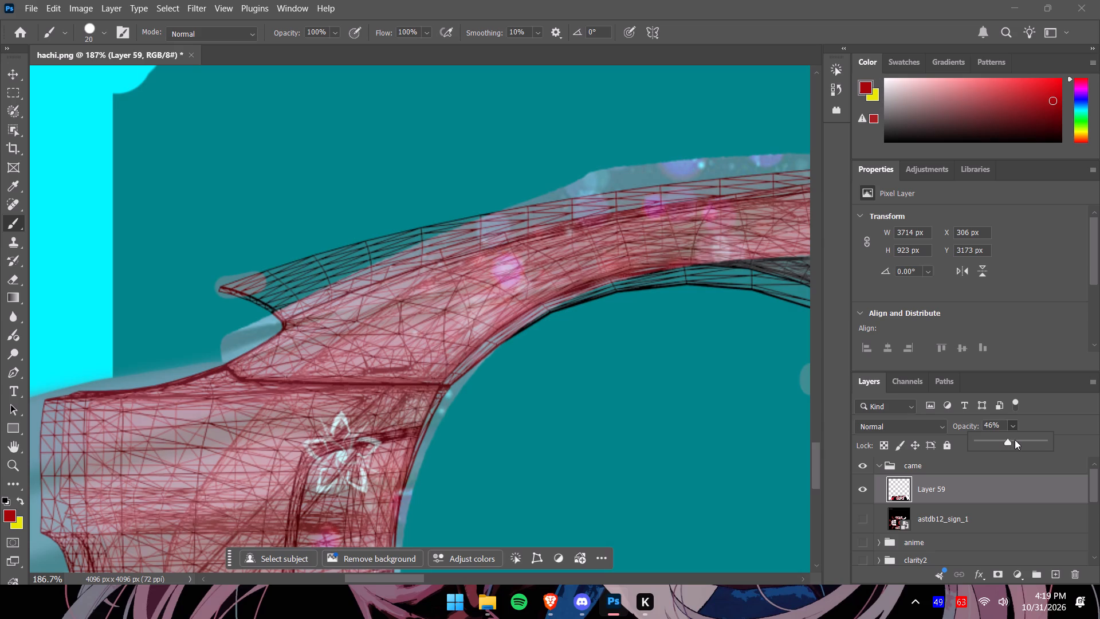
left_click_drag(1015, 440, 1018, 440)
left_click_drag(233, 293, 262, 301)
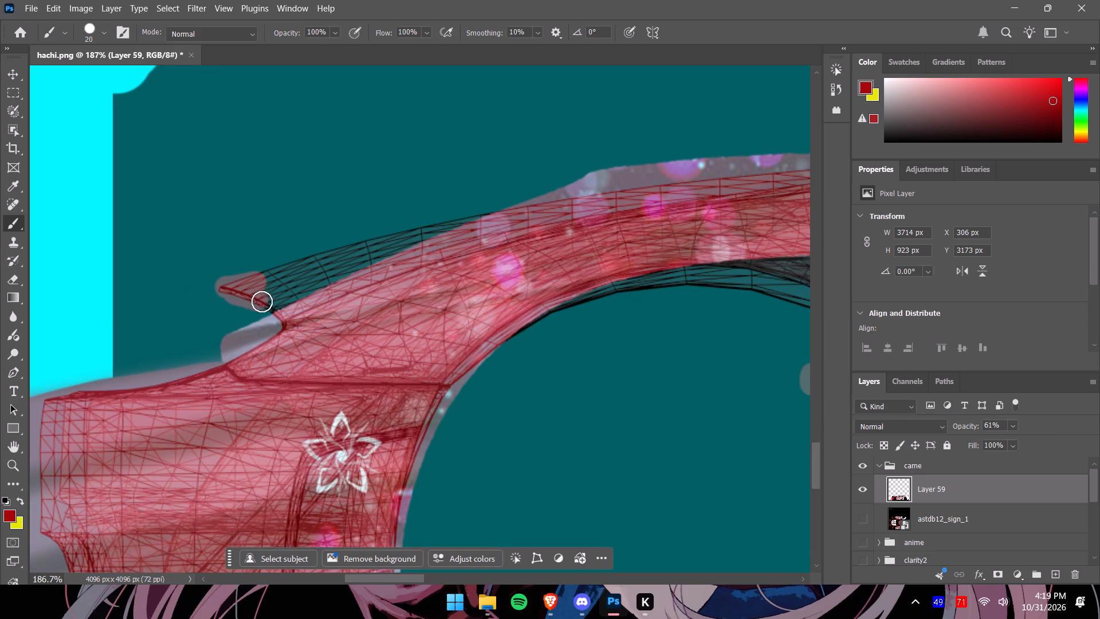
left_click_drag(262, 301, 275, 307)
left_click_drag(492, 209, 480, 210)
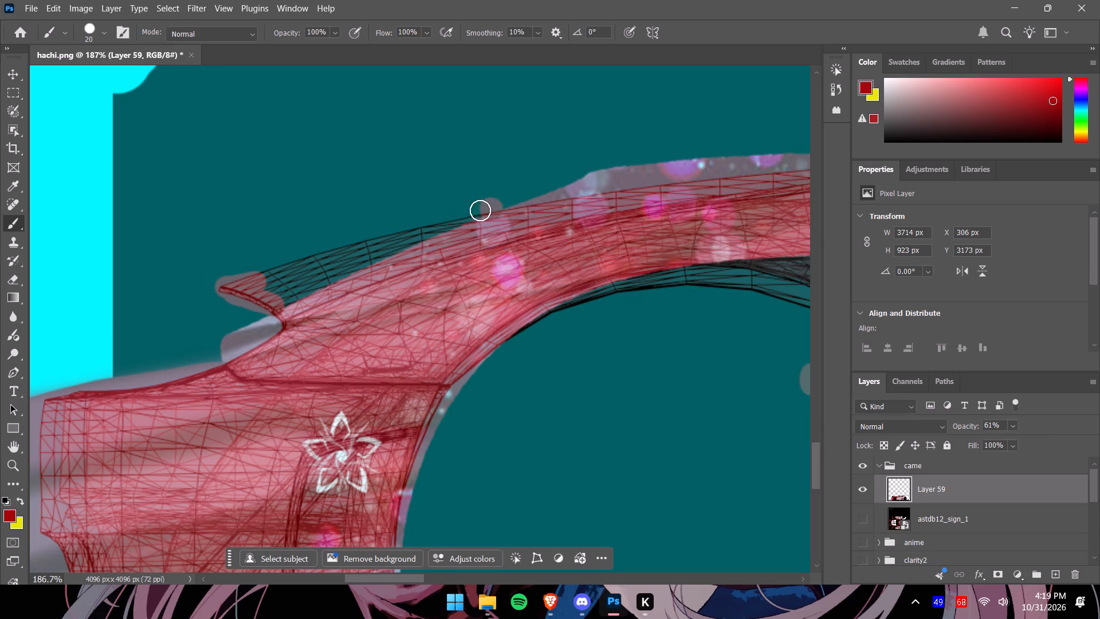
left_click_drag(480, 210, 206, 290)
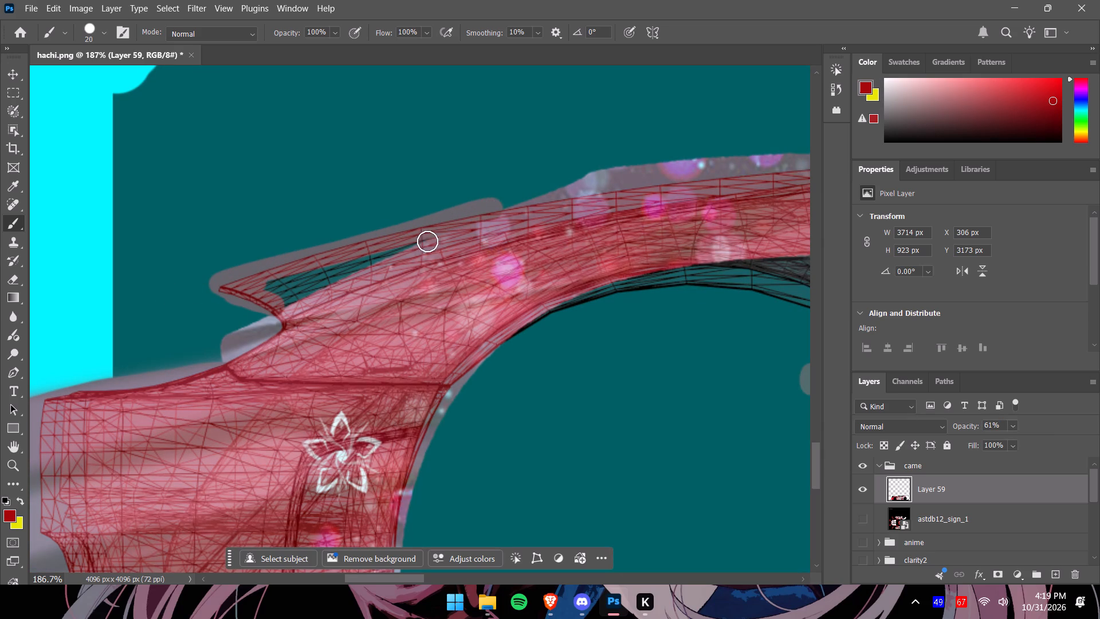
left_click_drag(423, 241, 228, 300)
left_click_drag(370, 267, 247, 307)
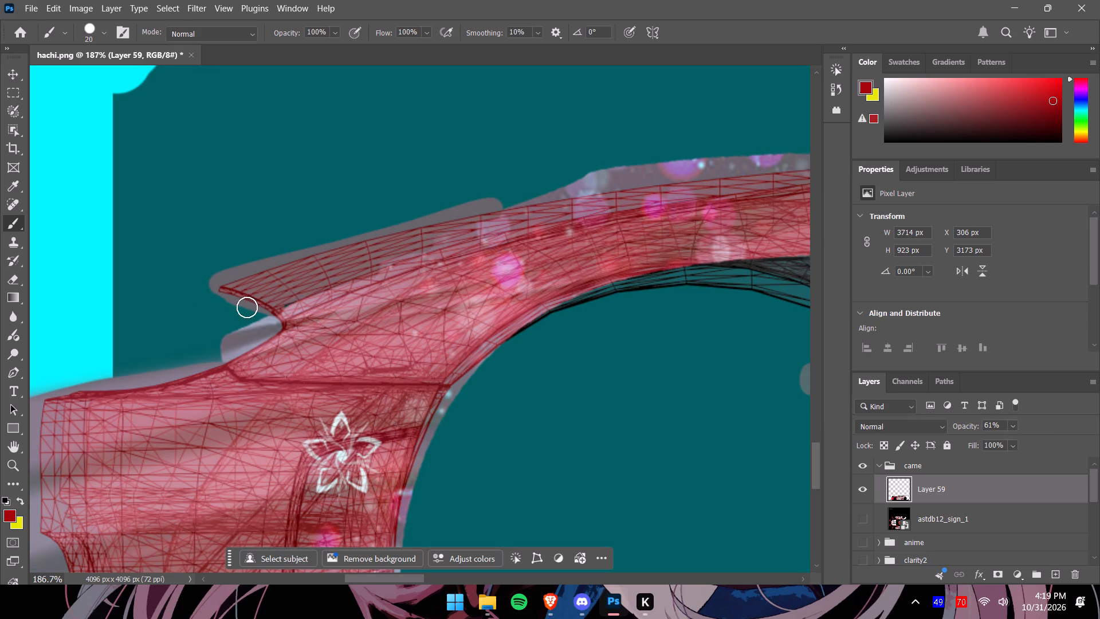
left_click_drag(247, 307, 222, 320)
left_click_drag(289, 300, 214, 324)
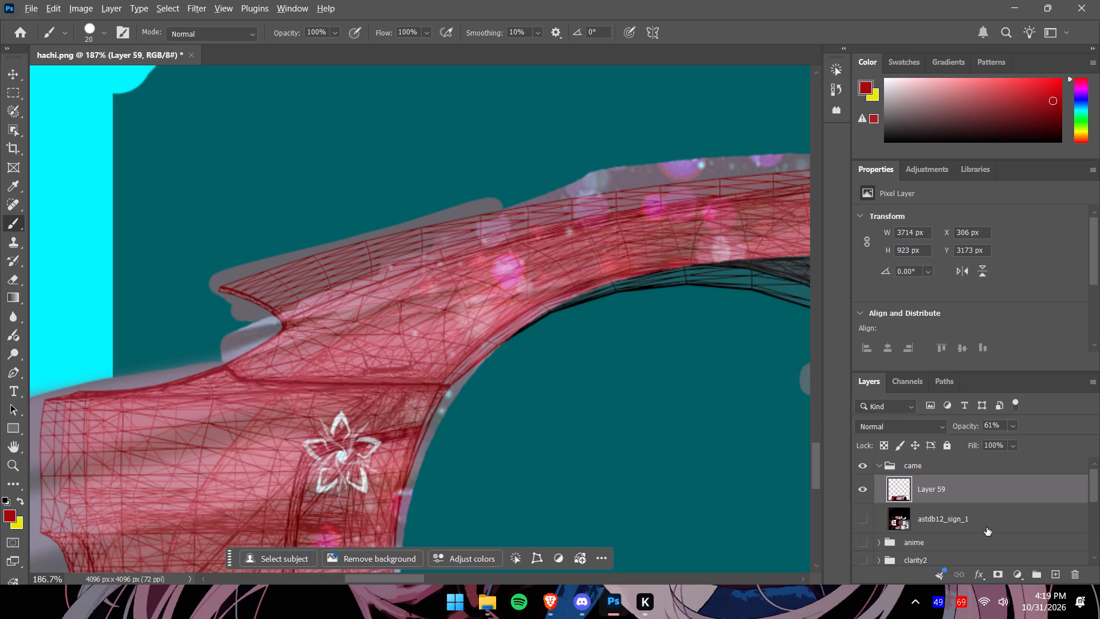
Restore Layer 59's opacity to 100%.
left_click(1012, 429)
left_click_drag(1023, 441, 1066, 441)
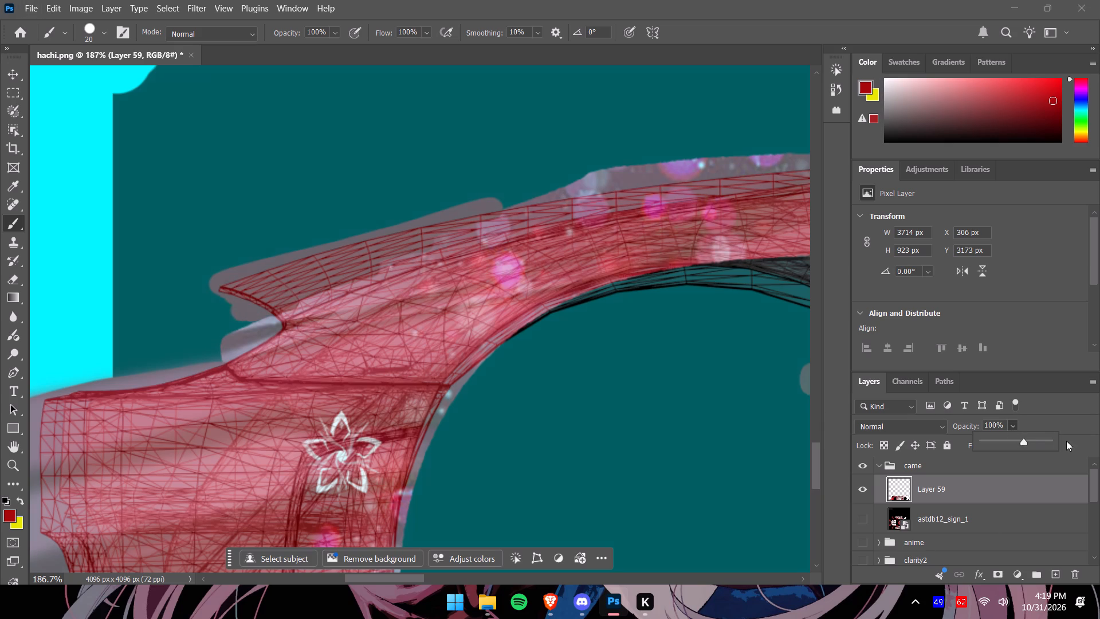
left_click_drag(1066, 441, 1071, 440)
With a 20 px soft brush at 0% hardness and pink sampled from the fender fold, extend the pink highlight over the dark red tip.
left_click(104, 32)
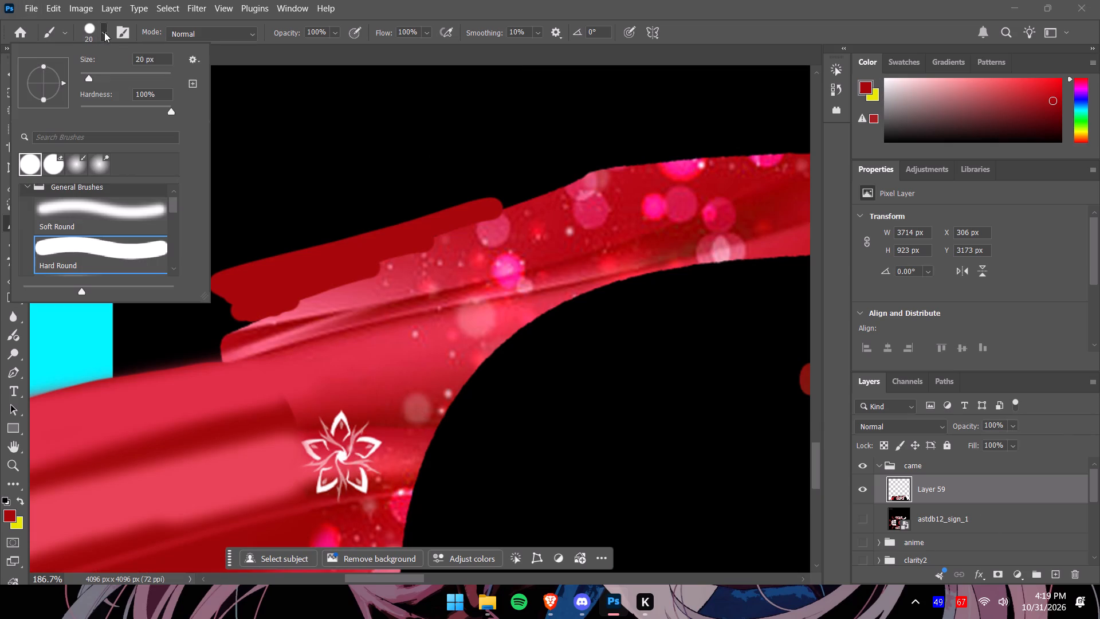
left_click(81, 164)
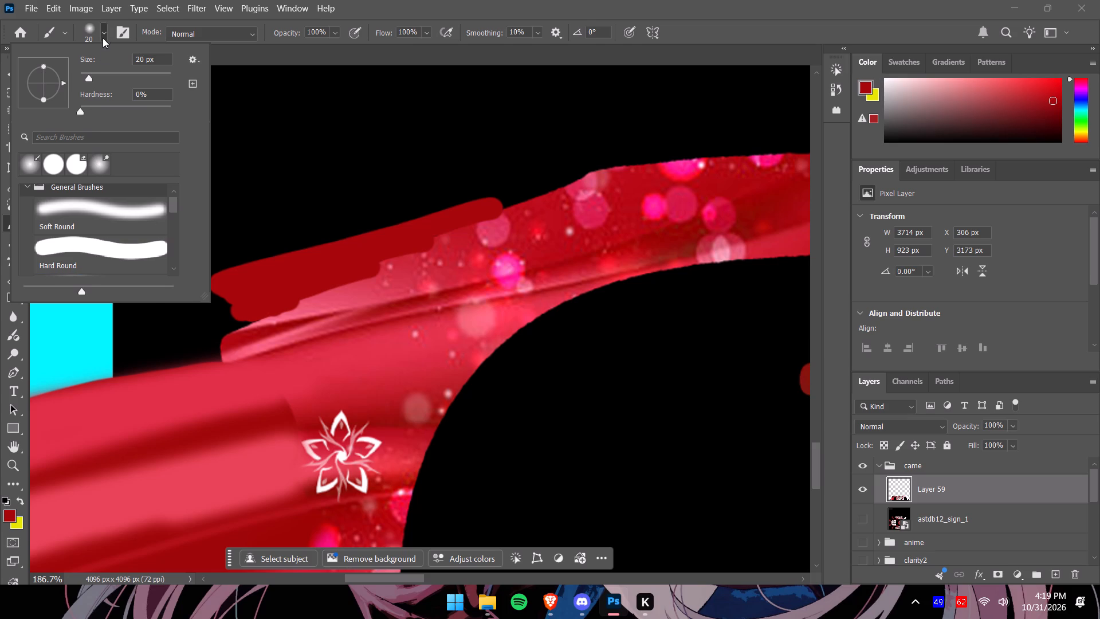
left_click(104, 36)
left_click(359, 296, "alt")
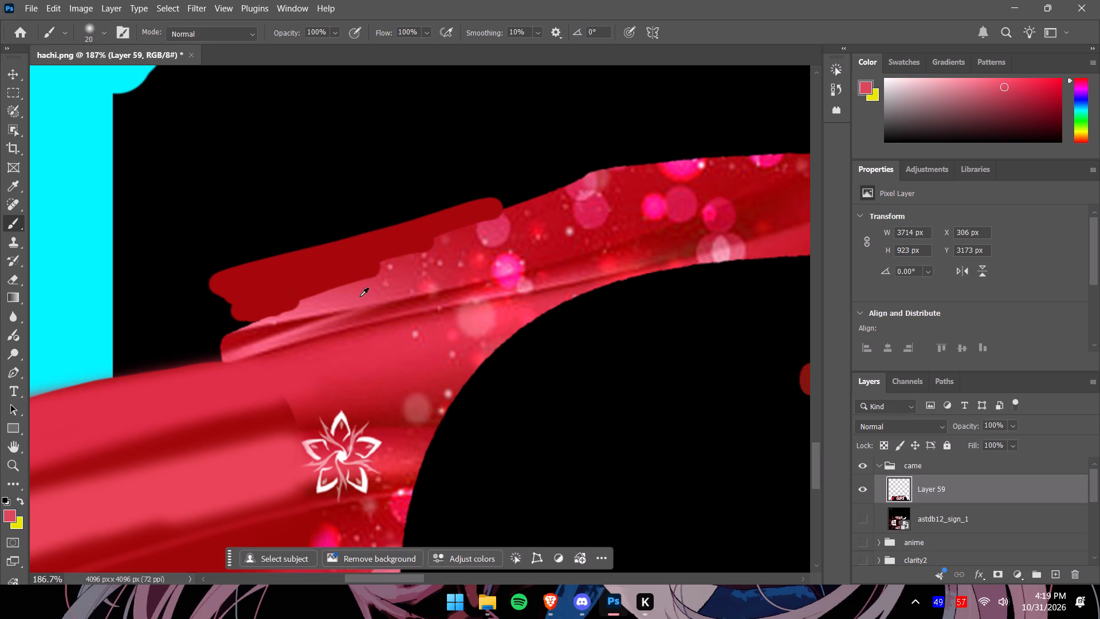
left_click_drag(340, 284, 152, 340)
left_click_drag(382, 275, 324, 292)
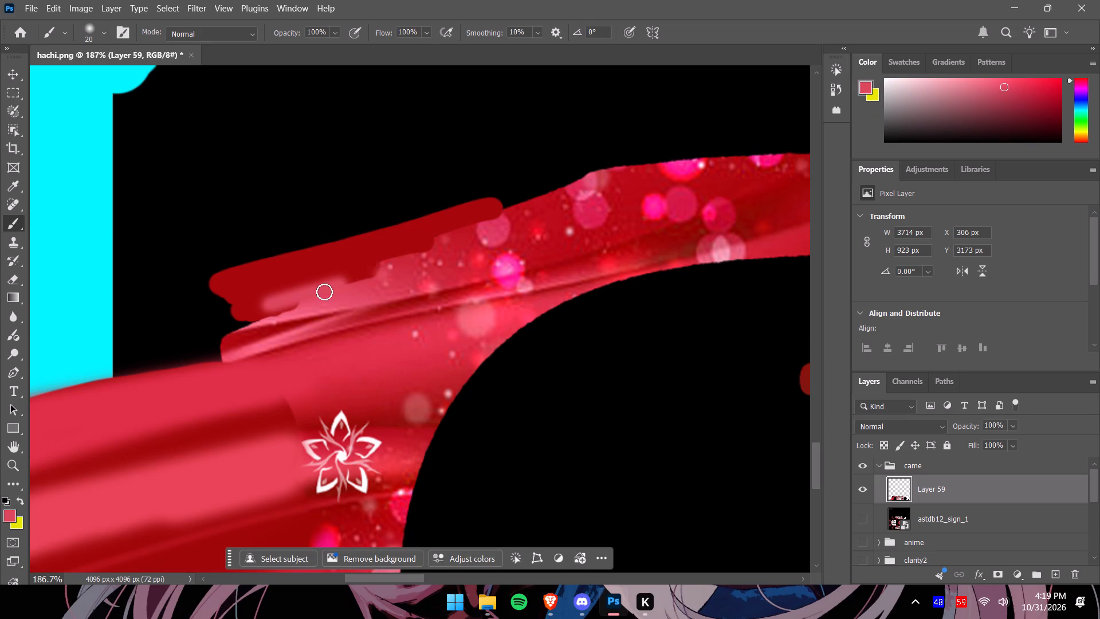
left_click_drag(324, 292, 120, 358)
left_click_drag(283, 306, 124, 348)
left_click_drag(201, 327, 151, 345)
left_click_drag(270, 313, 171, 338)
left_click_drag(396, 264, 211, 321)
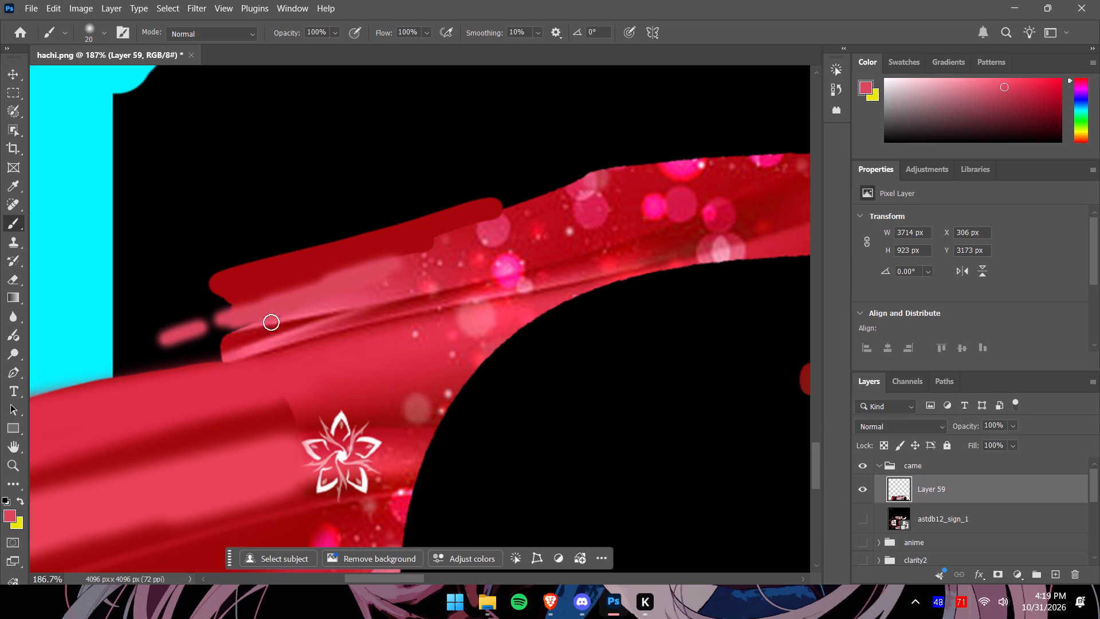
left_click_drag(430, 245, 265, 304)
left_click_drag(265, 304, 239, 312)
Blend the pink highlight into the dark red strip above the fender with soft strokes in reds sampled from the adjoining artwork.
left_click(454, 244, "alt")
left_click_drag(436, 247, 310, 278)
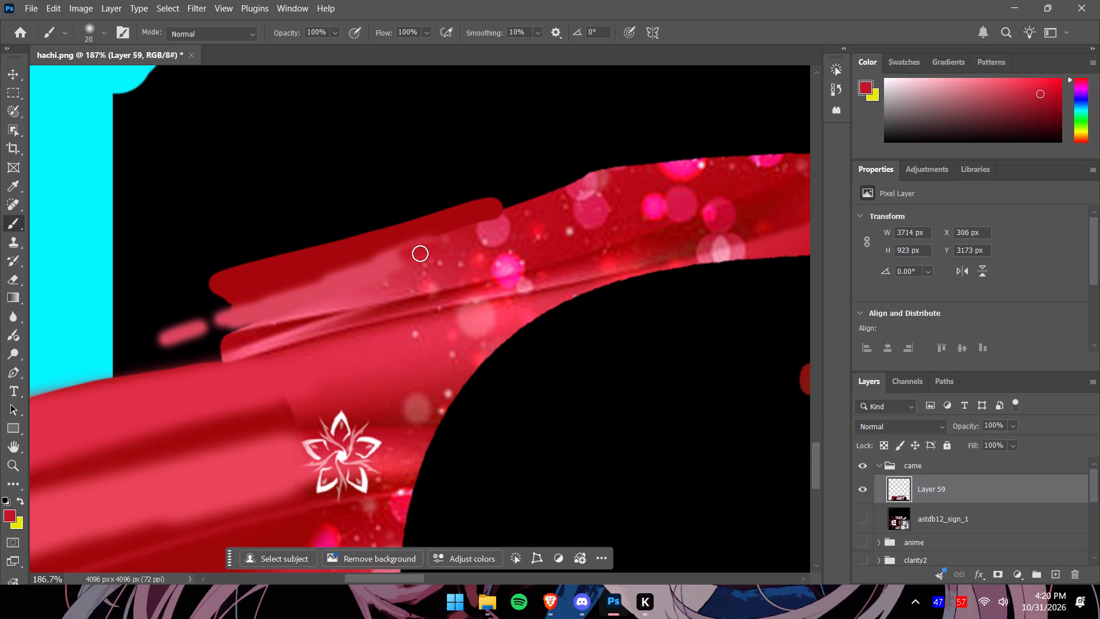
left_click_drag(409, 259, 337, 279)
left_click_drag(404, 256, 229, 299)
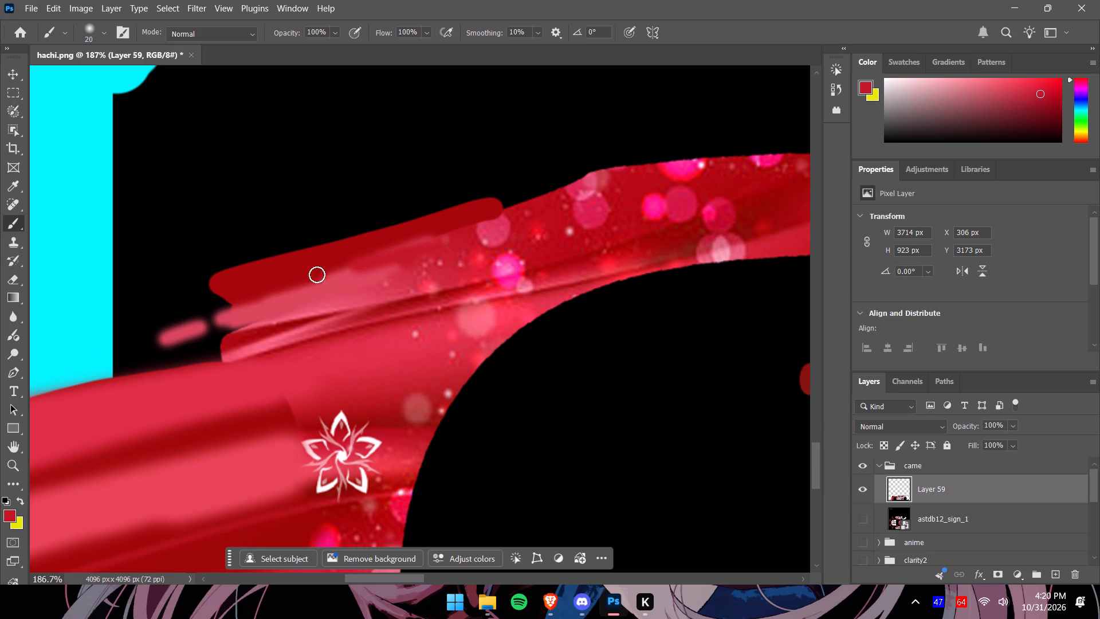
left_click_drag(441, 236, 326, 268)
left_click_drag(351, 264, 254, 291)
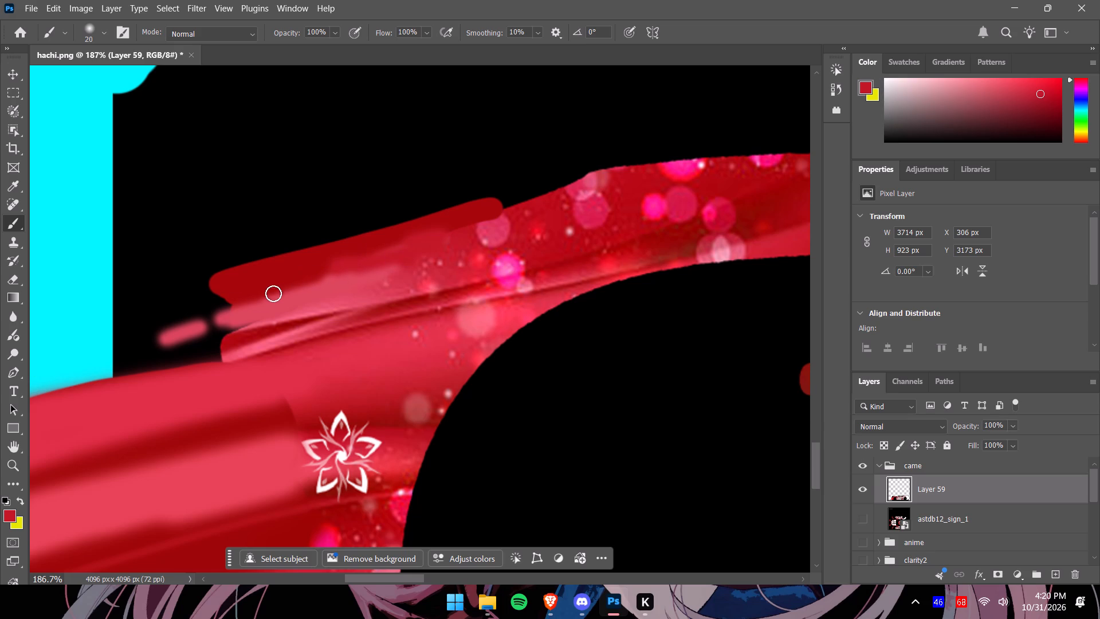
left_click(324, 279, "alt")
left_click_drag(327, 275, 274, 292)
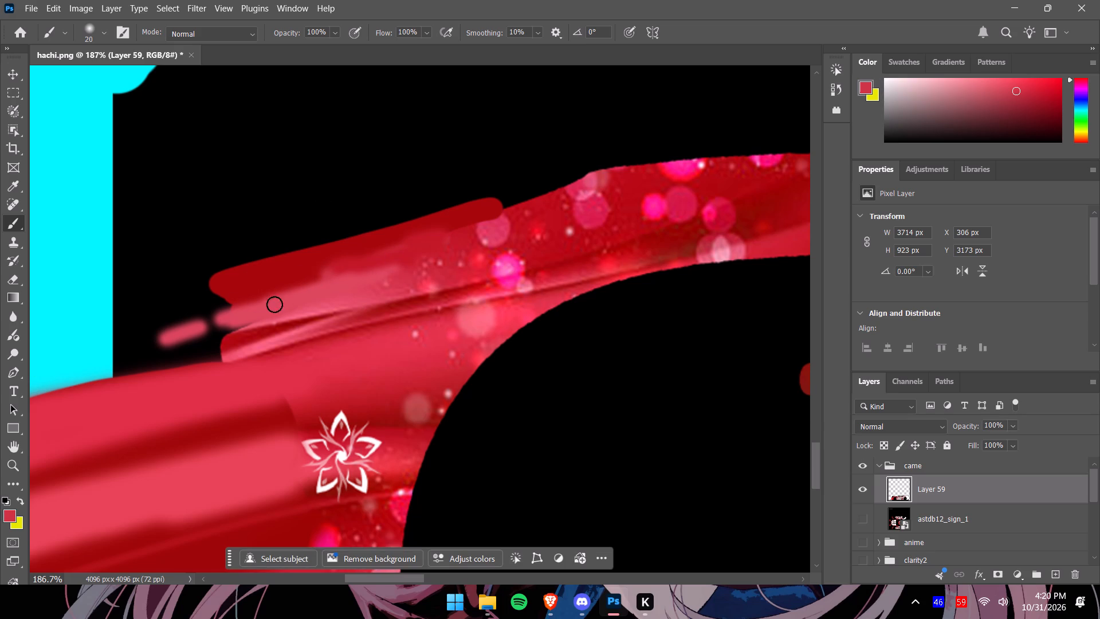
left_click_drag(323, 279, 225, 298)
Check the fender paint against the wireframe by temporarily lowering Layer 59's opacity, and restore it to 100%.
scroll(649, 333, "down", 1, "alt")
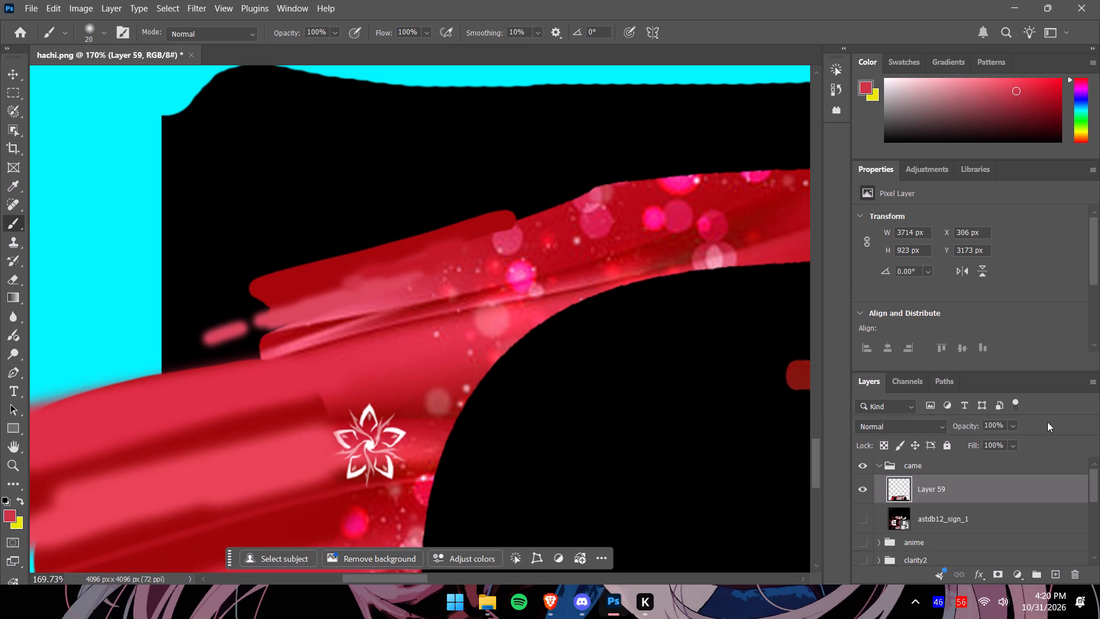
left_click(1012, 422)
left_click_drag(1027, 441, 1025, 441)
left_click_drag(1025, 441, 1022, 447)
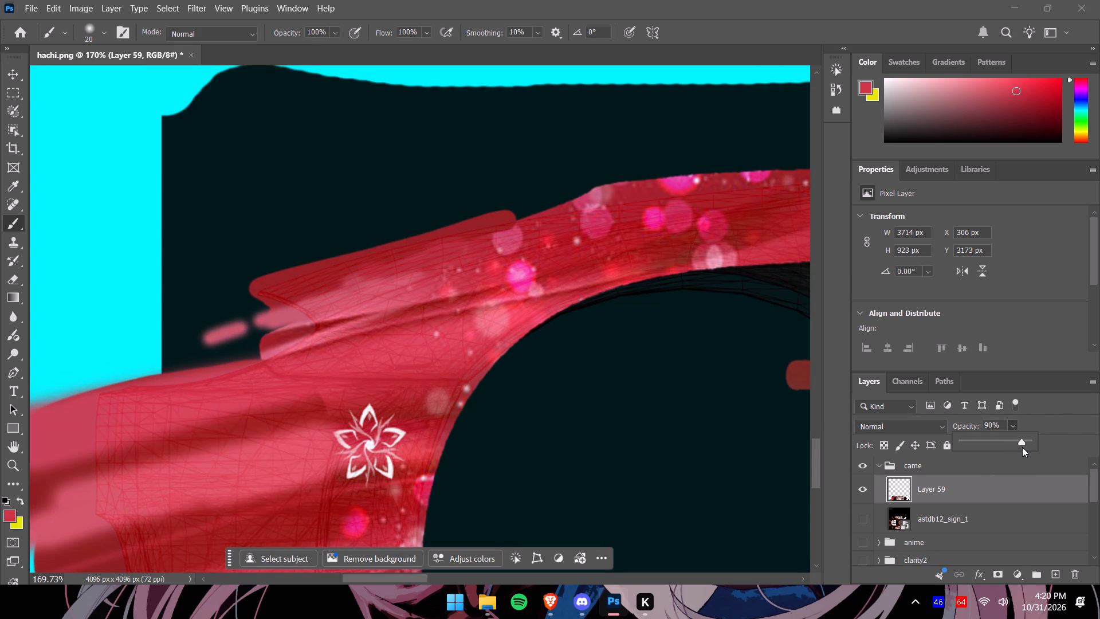
left_click_drag(1022, 447, 1046, 448)
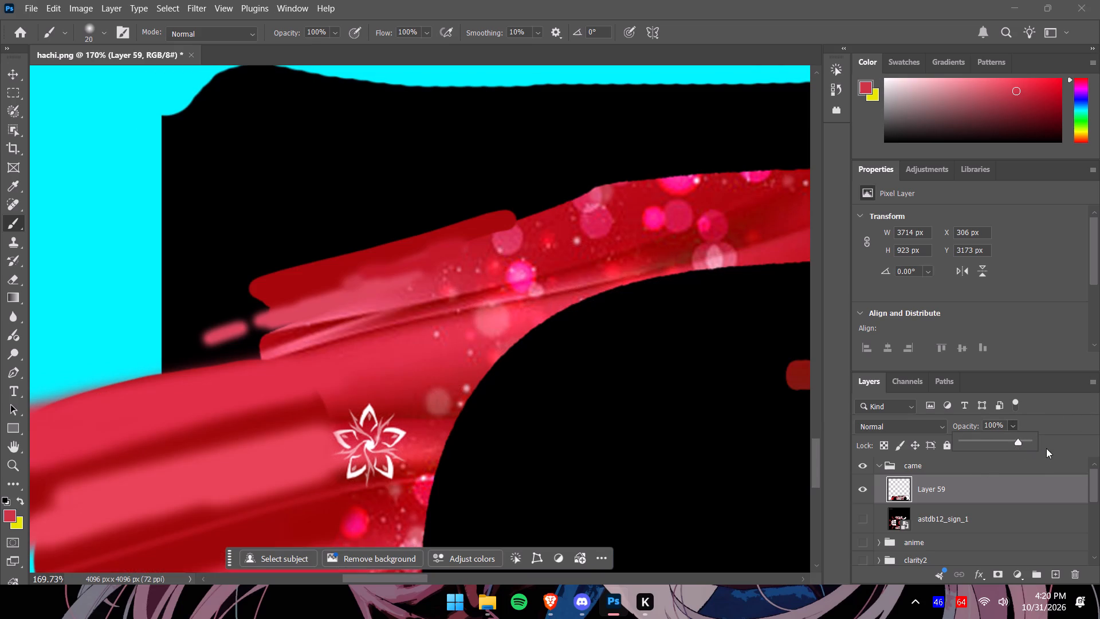
left_click_drag(1046, 448, 1049, 451)
Examine the side livery along its full length, from the front bumper strokes to the white rear section.
scroll(675, 425, "down", 3, "alt")
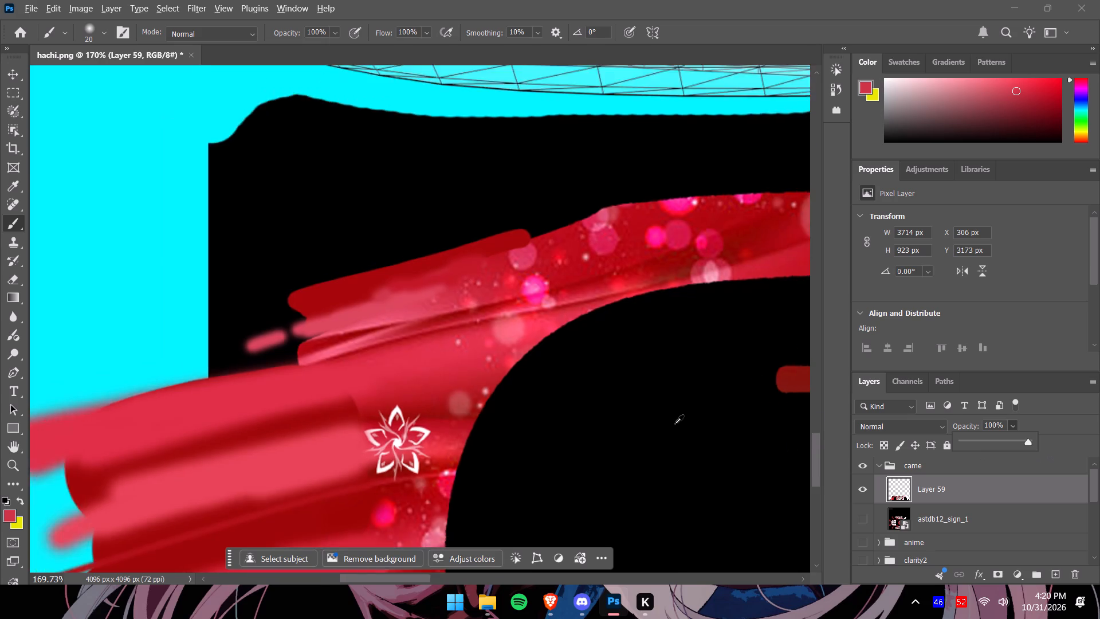
scroll(675, 424, "down", 6, "alt")
left_click_drag(434, 581, 481, 575)
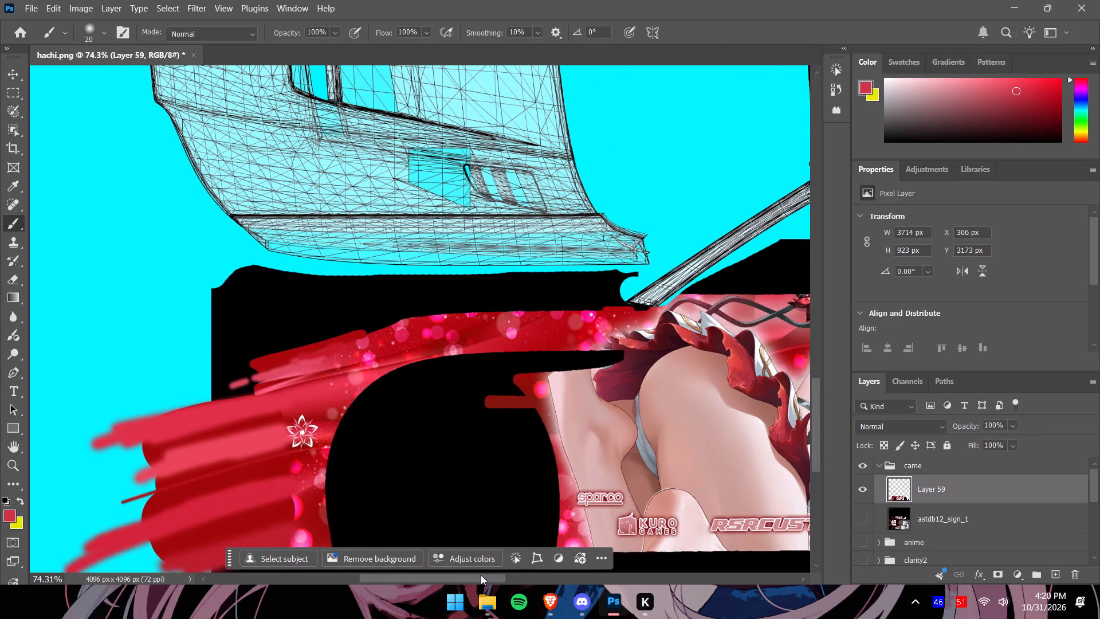
left_click_drag(481, 575, 630, 571)
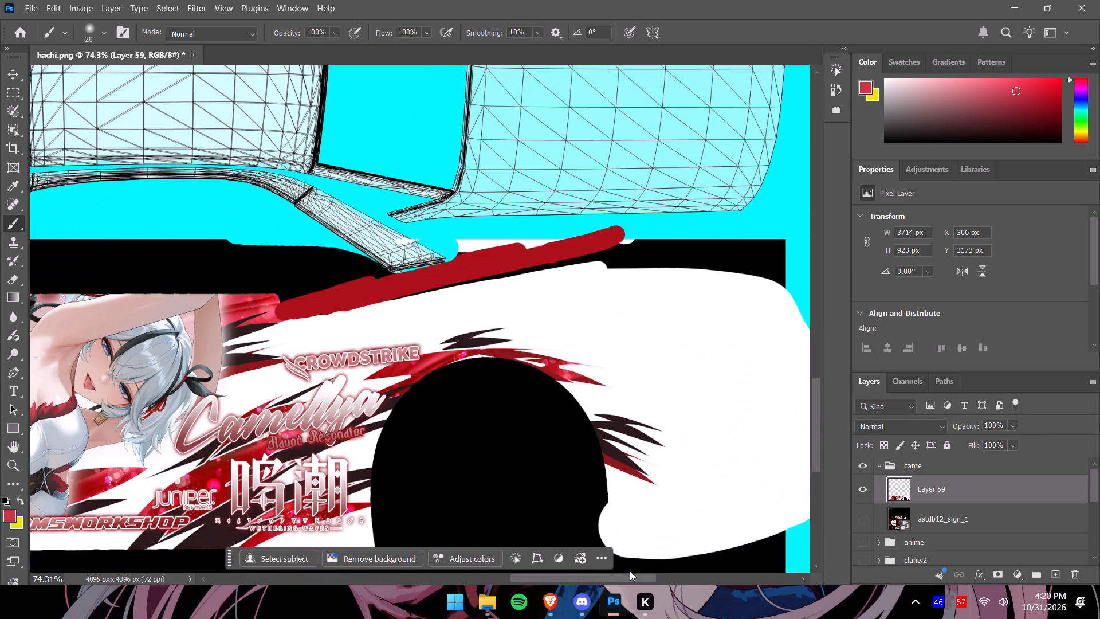
left_click_drag(630, 571, 549, 577)
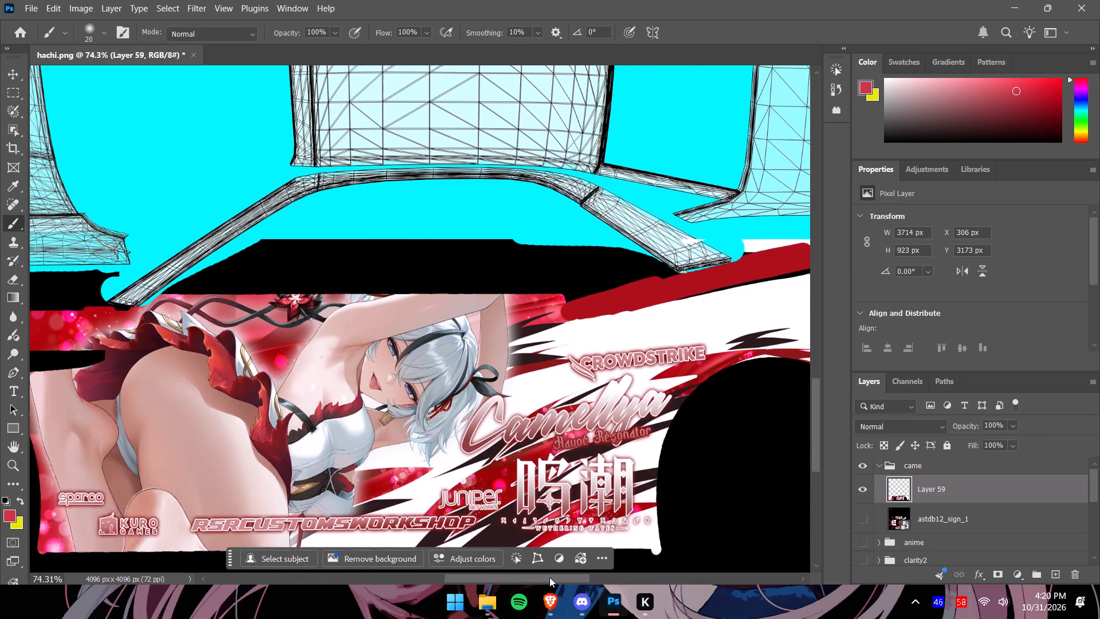
left_click_drag(549, 577, 498, 567)
scroll(557, 414, "down", 3, "alt")
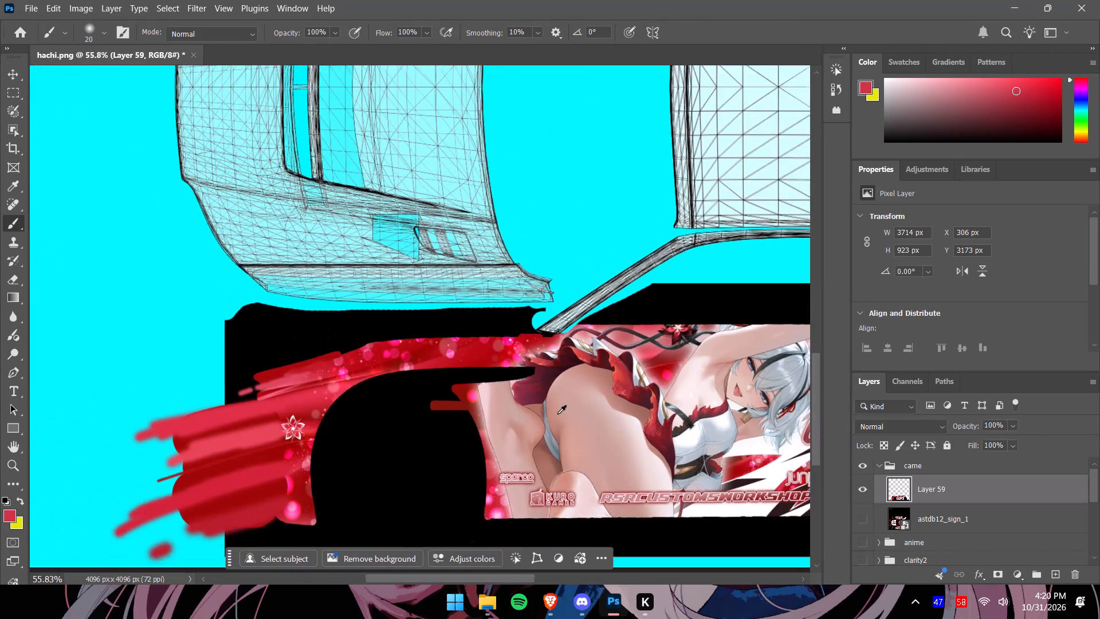
scroll(557, 414, "down", 3, "alt")
scroll(649, 424, "down", 4, "alt")
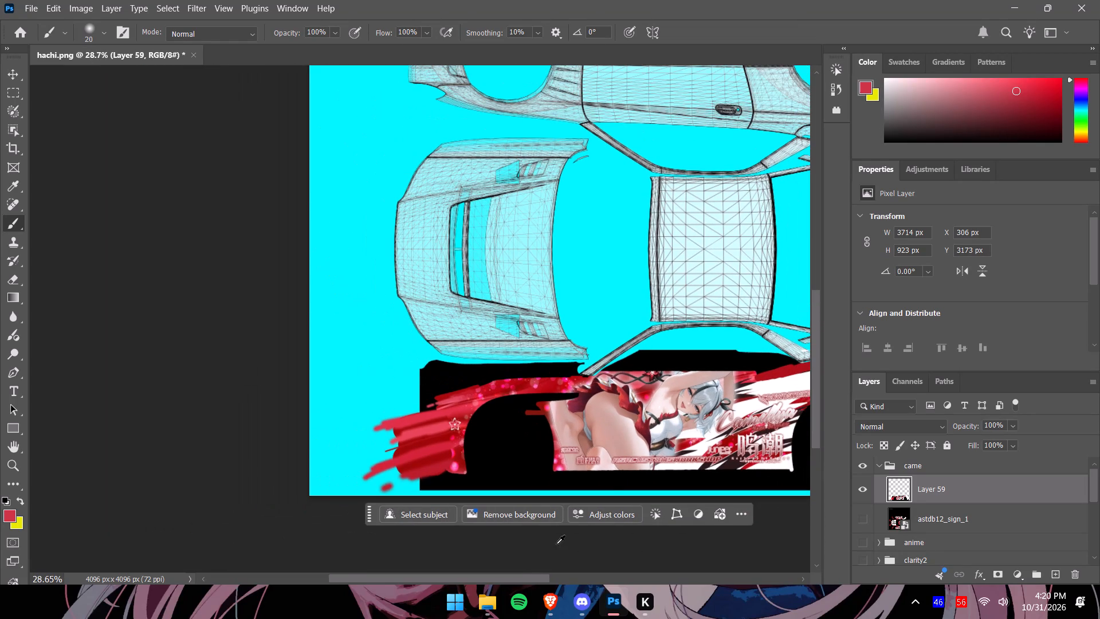
left_click_drag(514, 574, 574, 571)
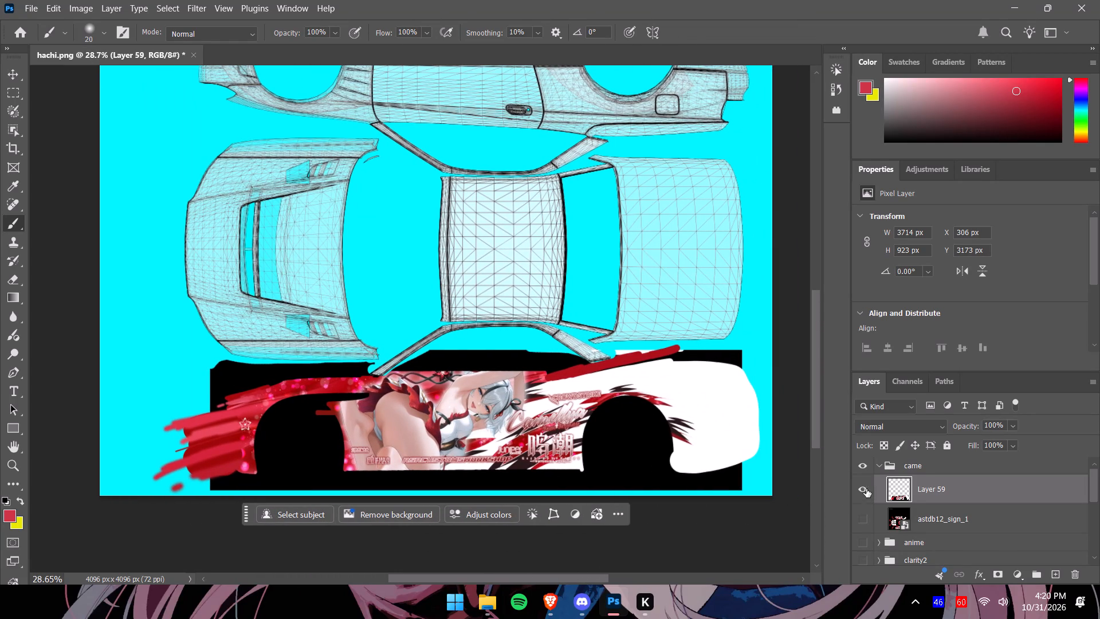
Lower Layer 59's opacity to 73% so the side wireframe shows through the artwork.
left_click(1013, 422)
left_click_drag(1024, 439, 1010, 444)
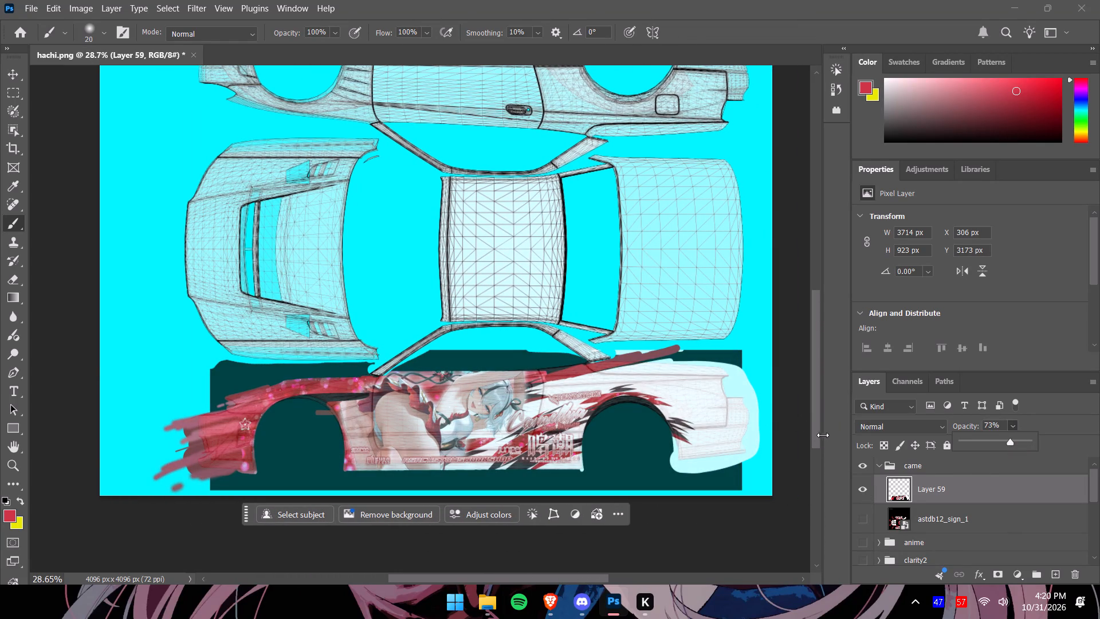
Select a rectangle around the side artwork at the template's lower edge and paste a copy of it onto a new layer.
left_click_drag(815, 441, 814, 451)
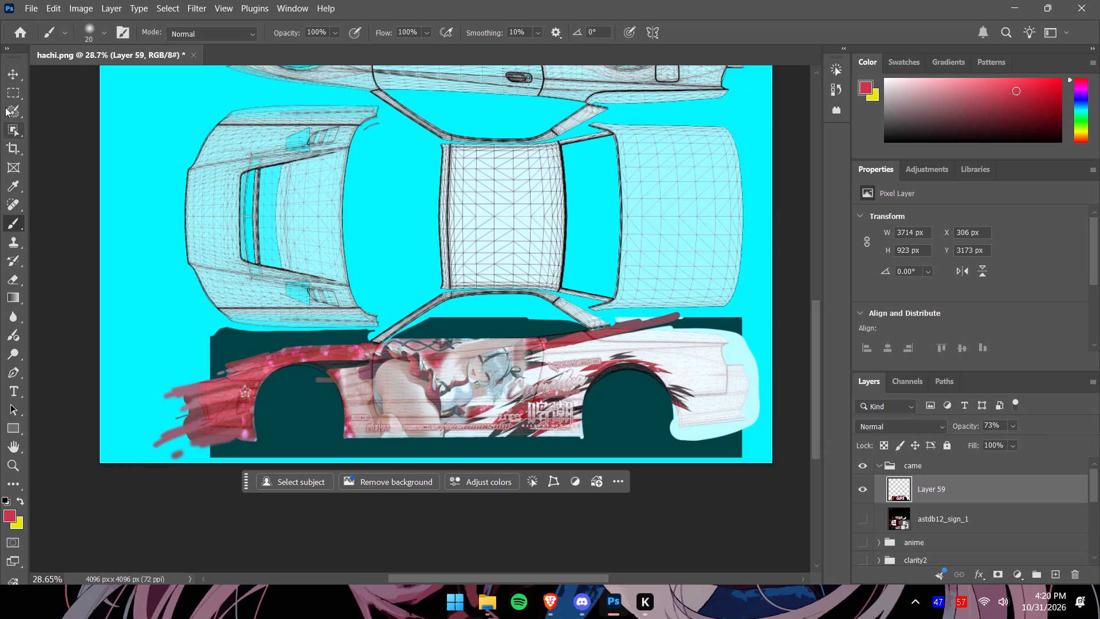
left_click(8, 95)
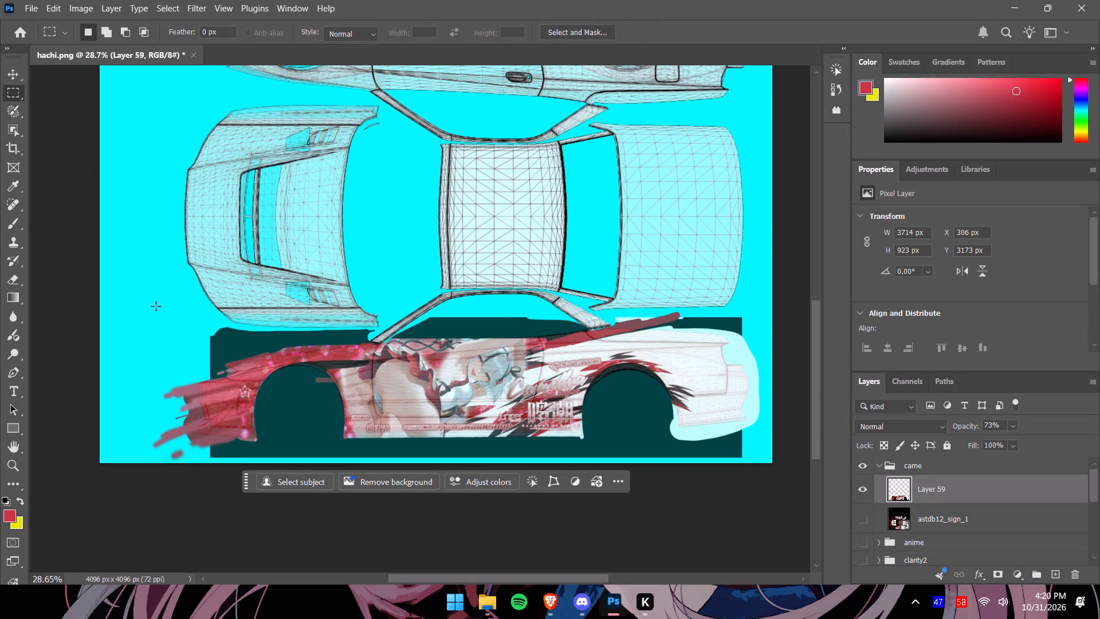
left_click_drag(156, 306, 780, 468)
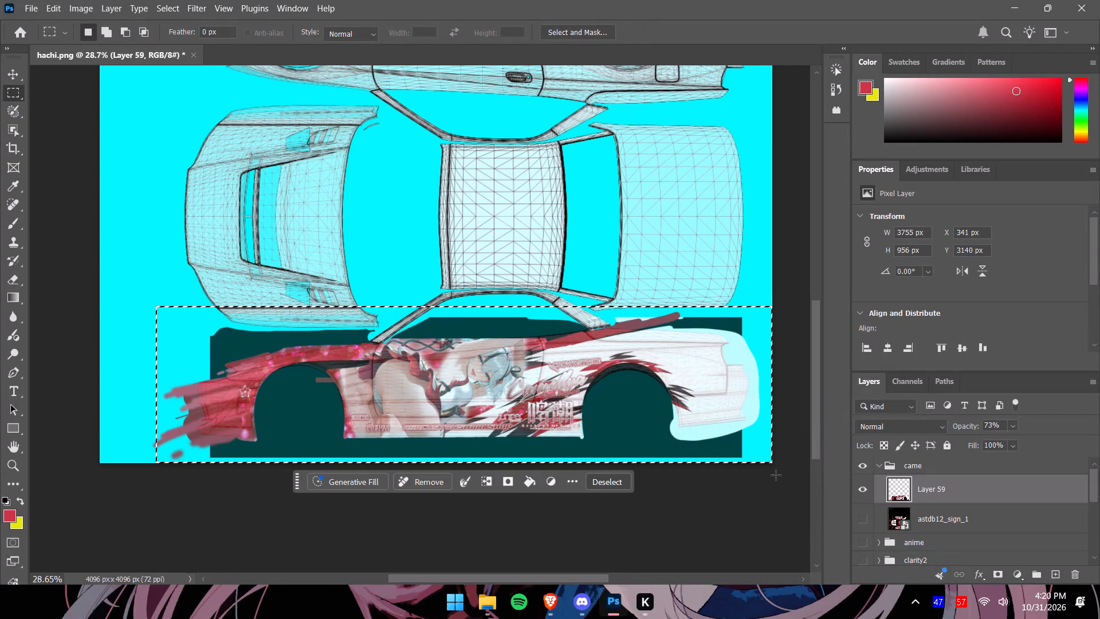
key("ctrl+c")
key("ctrl+v")
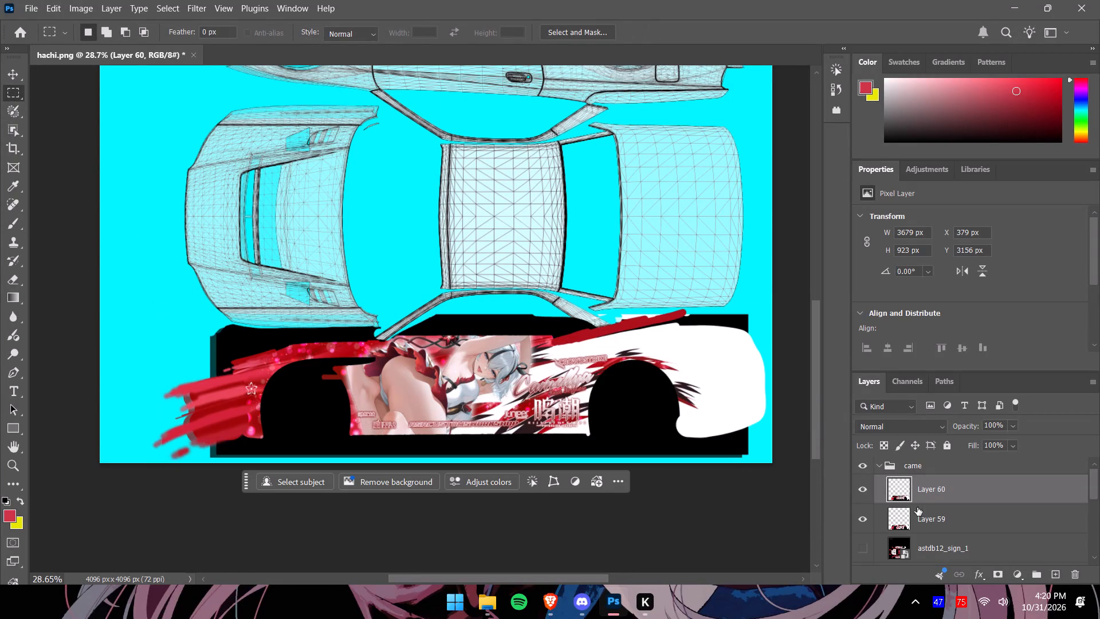
Set the pasted side artwork layer's opacity to 66%.
left_click(1013, 426)
left_click_drag(1026, 441, 1006, 445)
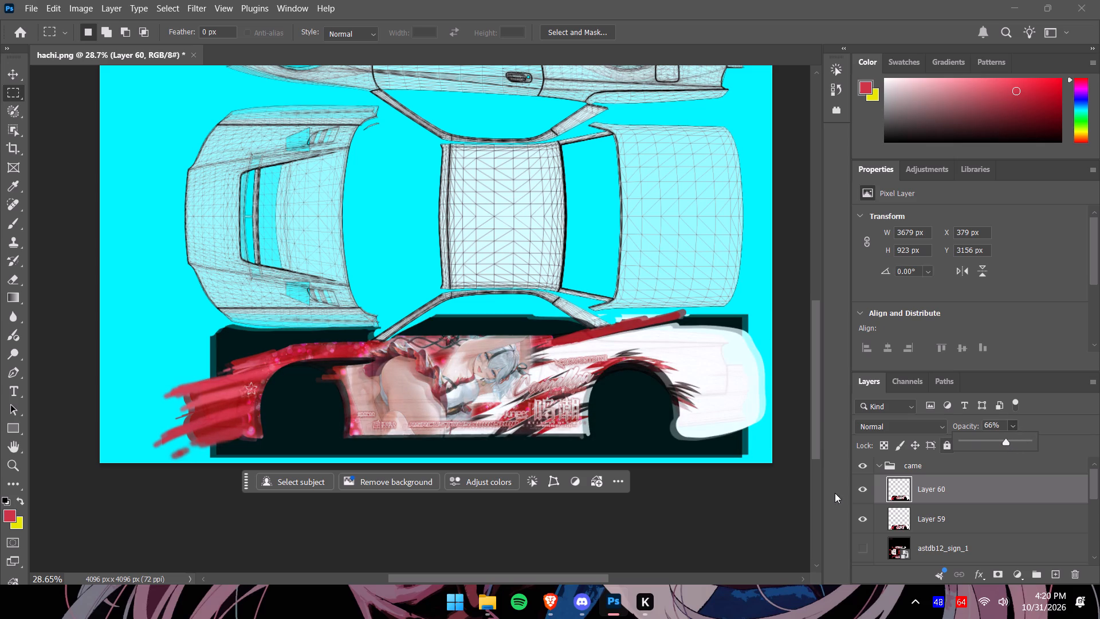
Move the Layer 60 side artwork up from the lower side wireframe onto the upper, opposite side wireframe.
left_click_drag(816, 412, 813, 394)
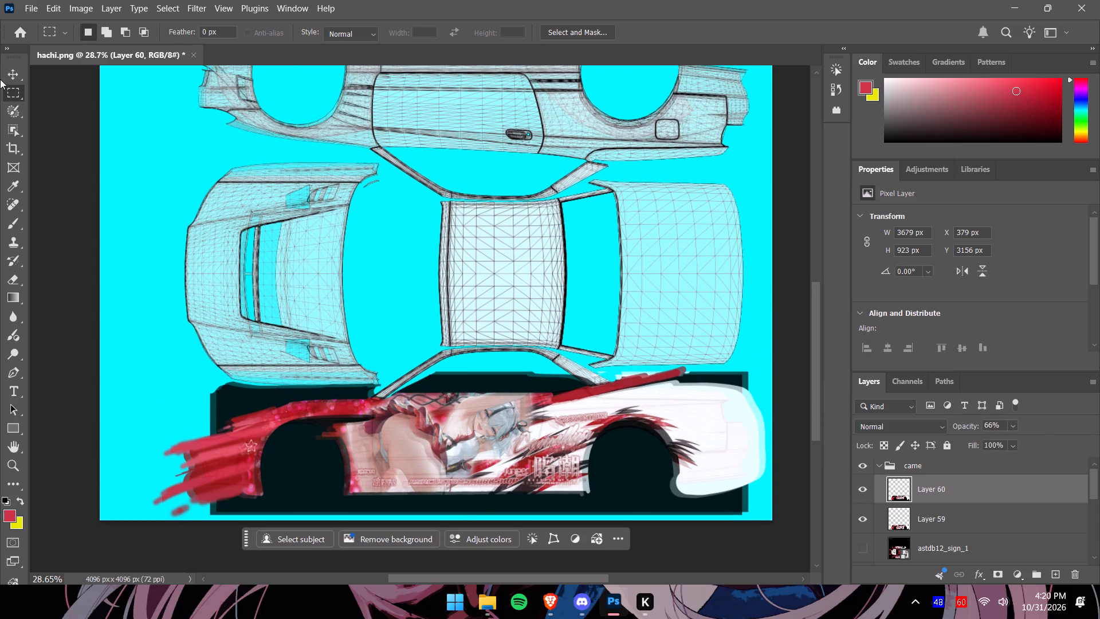
left_click(2, 79)
left_click(462, 366)
left_click_drag(493, 434, 486, 388)
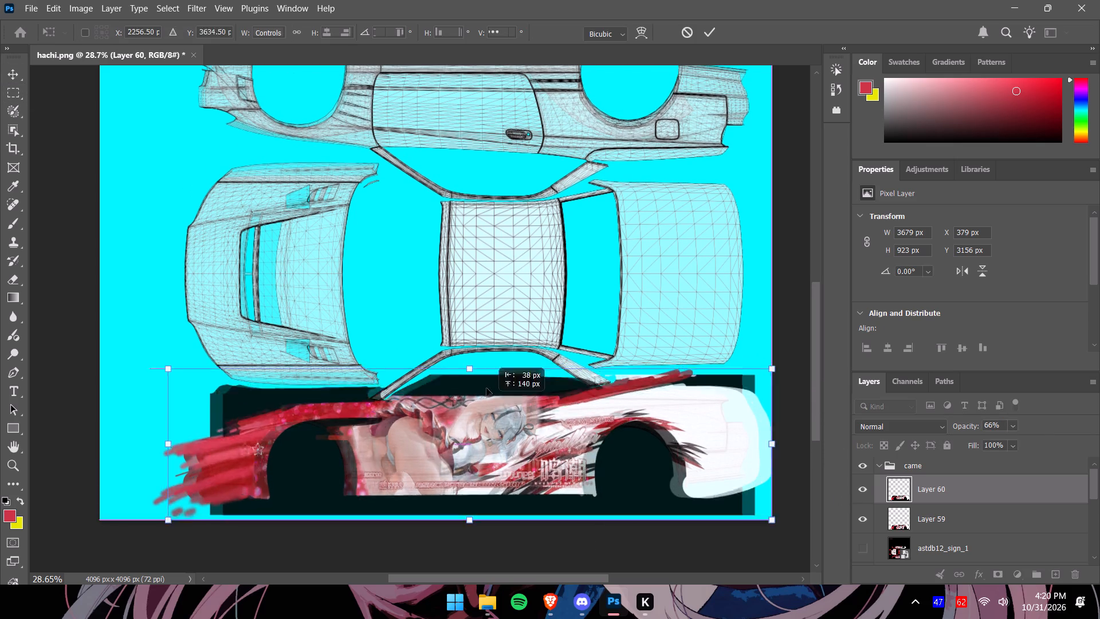
left_click_drag(486, 388, 479, 132)
left_click_drag(814, 385, 811, 346)
left_click_drag(579, 246, 588, 234)
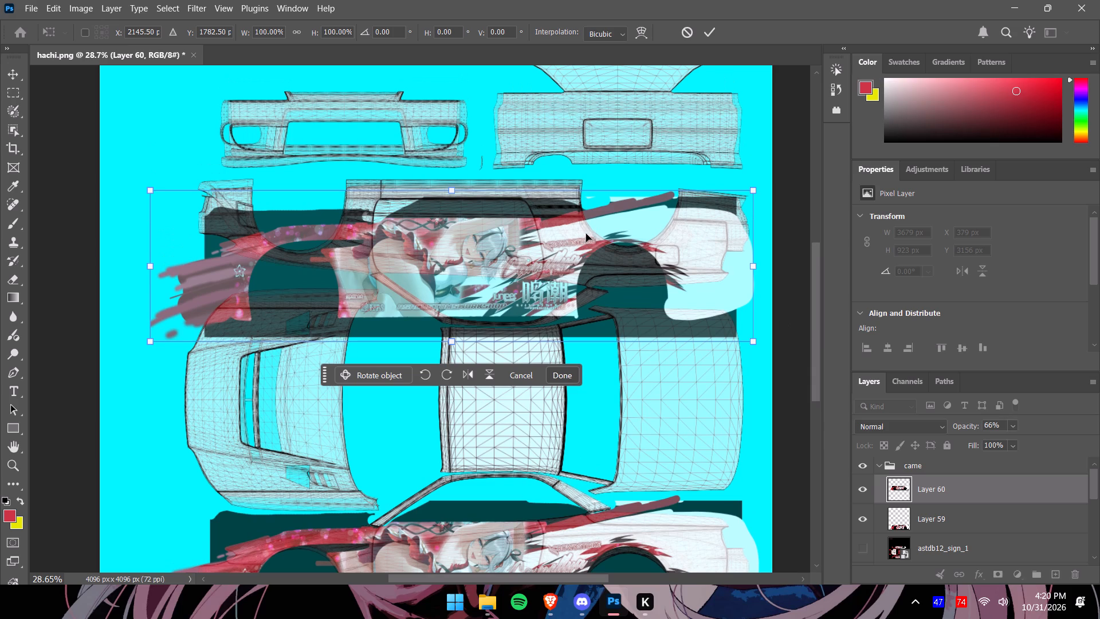
left_click_drag(506, 241, 514, 222)
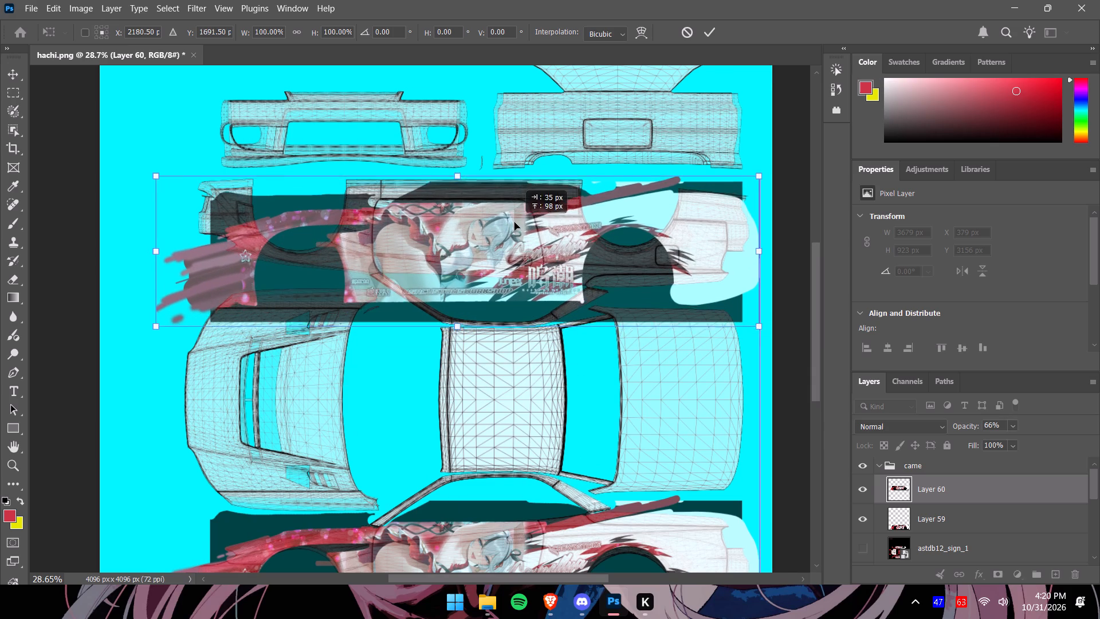
left_click_drag(514, 222, 513, 211)
Flip the Layer 60 artwork vertically and shift it up so its wheel arches line up with the upper side wireframe.
left_click(493, 340)
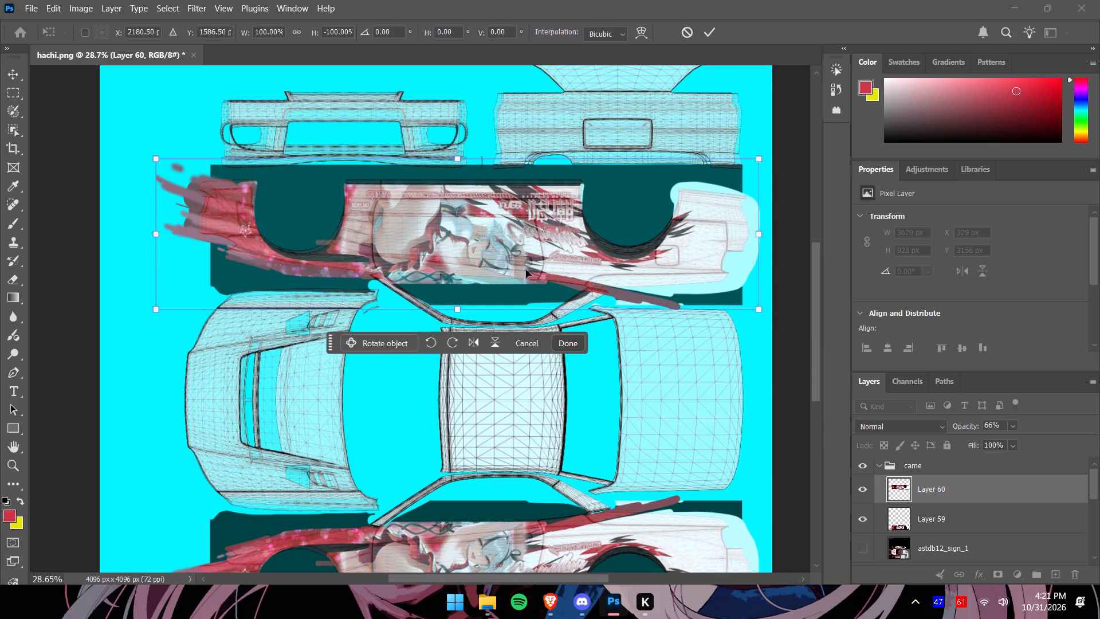
left_click_drag(513, 257, 513, 245)
left_click_drag(507, 222, 507, 218)
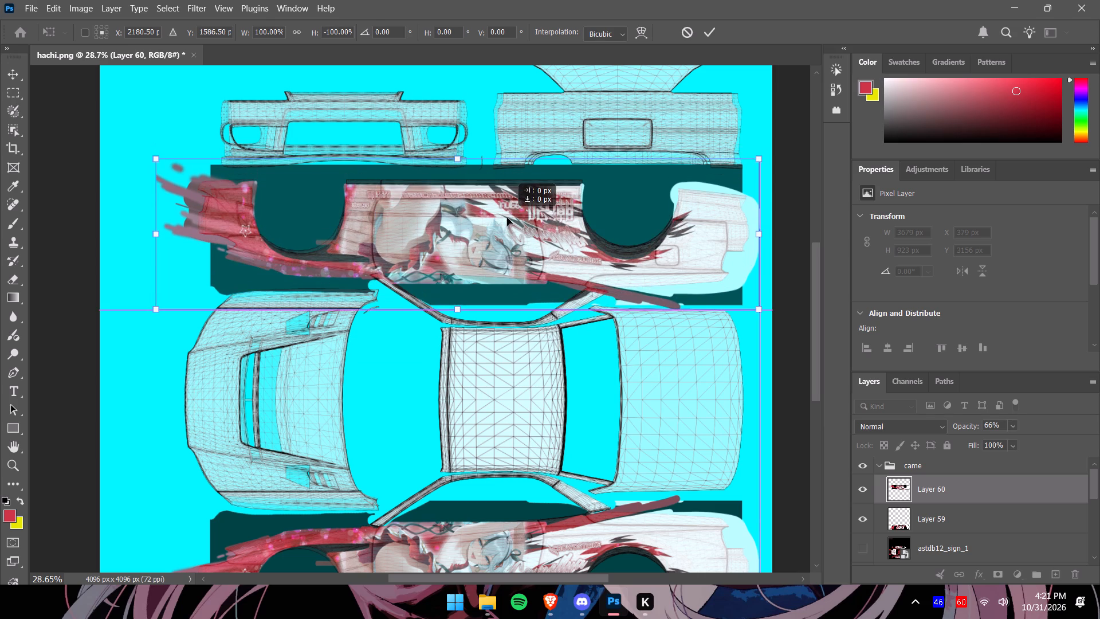
left_click_drag(507, 218, 507, 216)
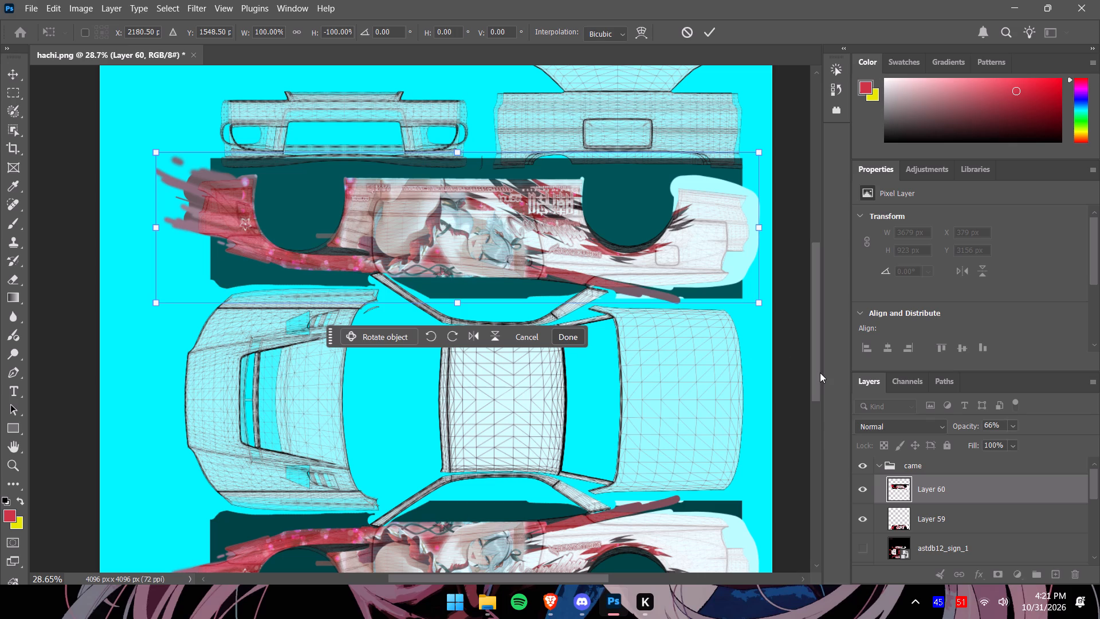
Compare the flipped side artwork with the original lower side, checking the front strokes, wheel arches and overall placement.
left_click_drag(819, 373, 816, 390)
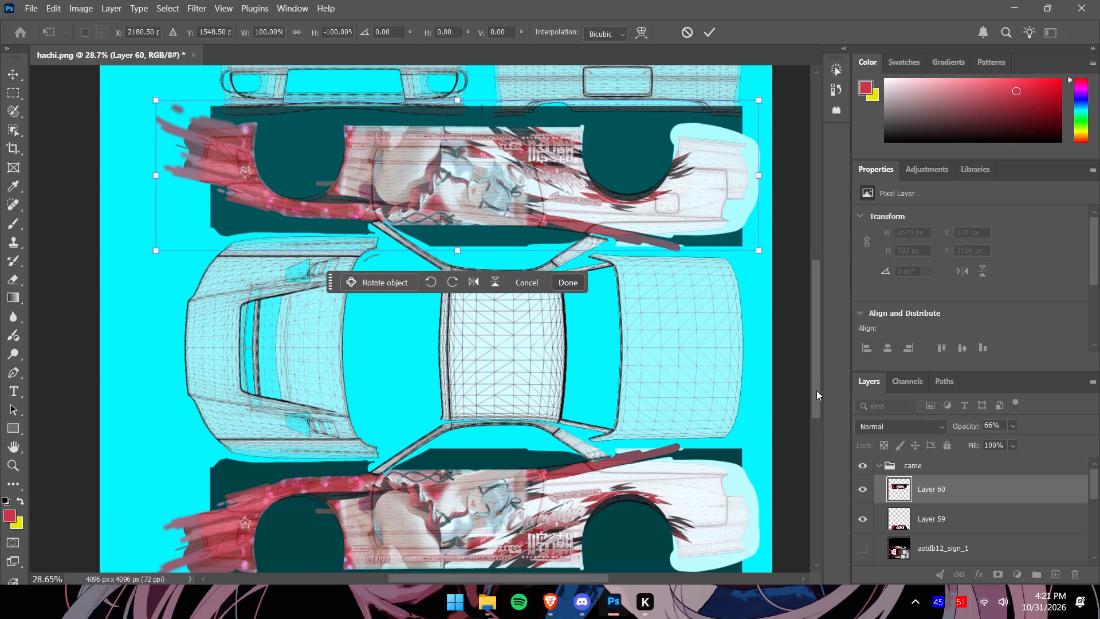
left_click_drag(816, 390, 816, 390)
scroll(191, 502, "up", 2, "alt")
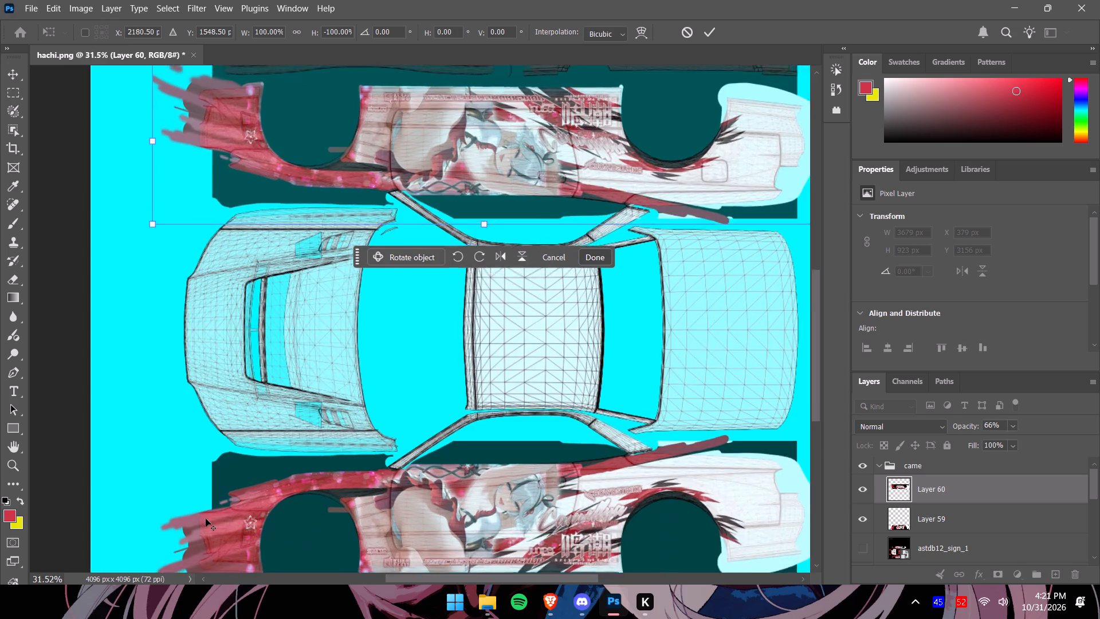
scroll(206, 519, "up", 12, "alt")
scroll(239, 518, "down", 1, "alt")
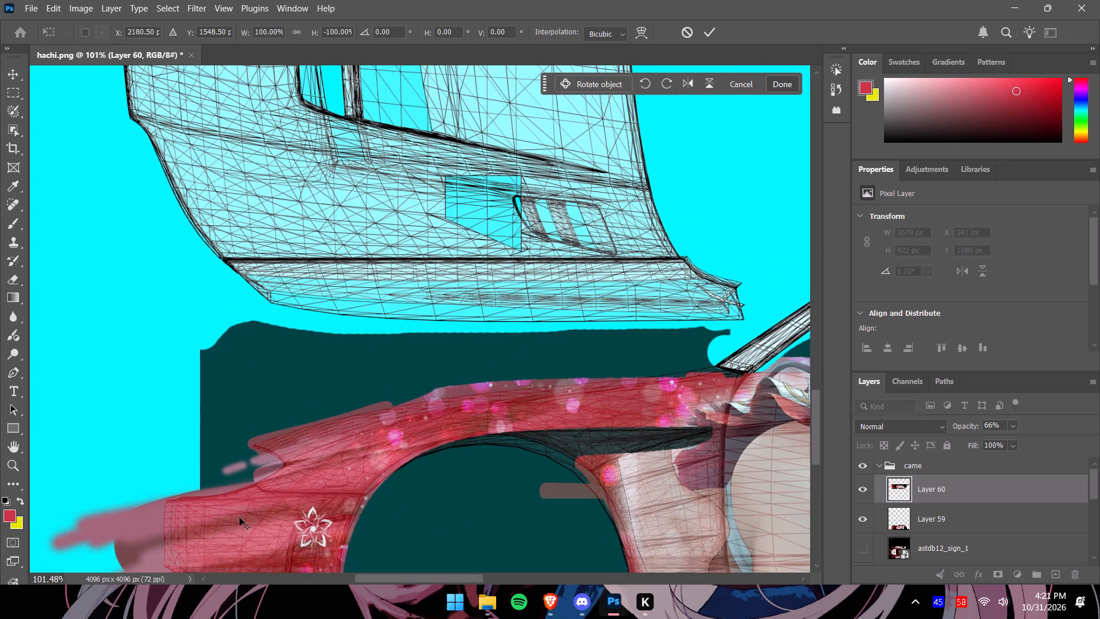
scroll(239, 518, "down", 9, "alt")
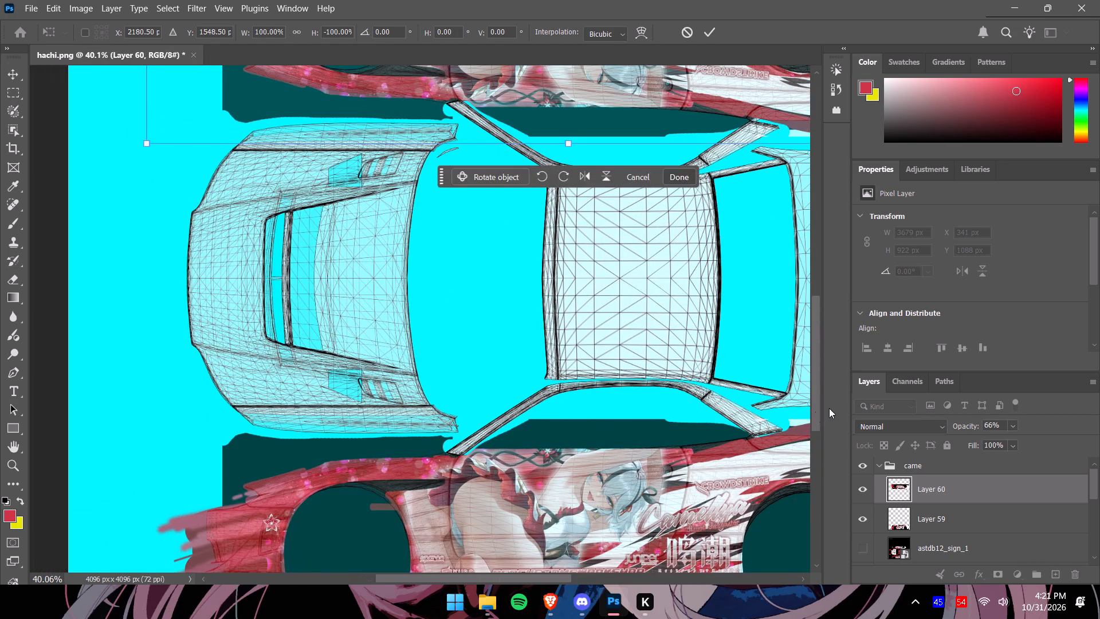
left_click_drag(816, 409, 816, 366)
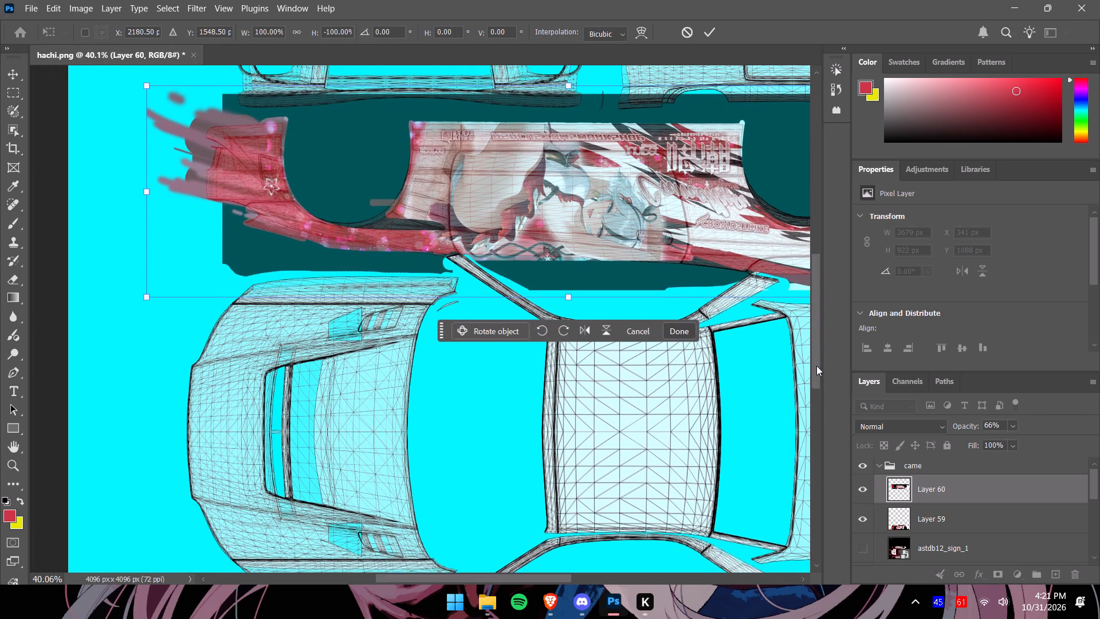
left_click_drag(816, 366, 816, 351)
scroll(724, 355, "down", 8, "alt")
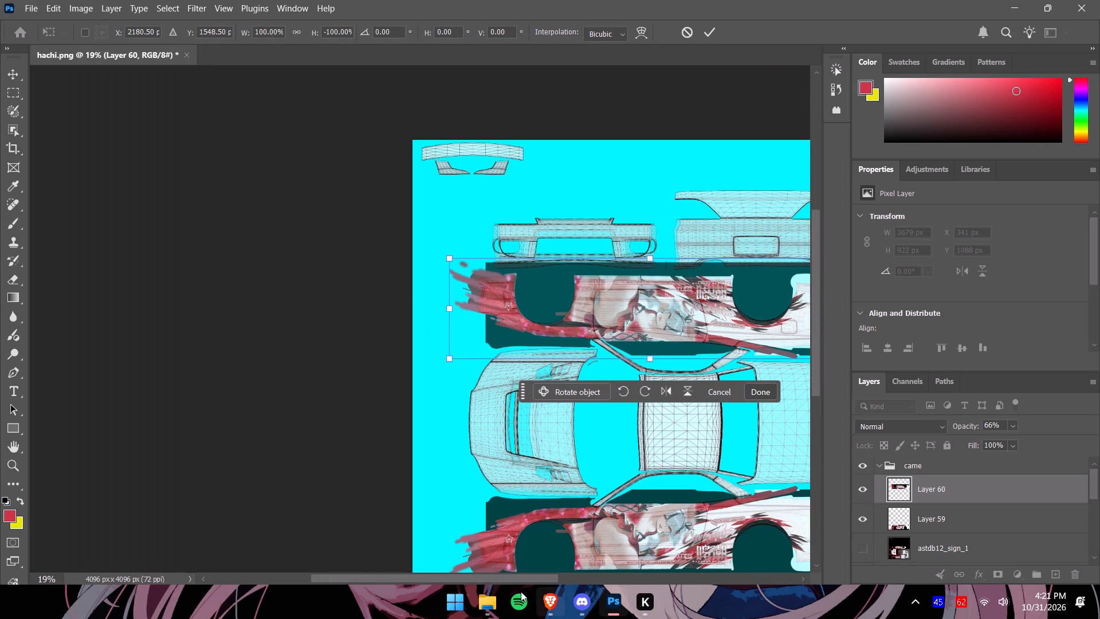
left_click_drag(521, 580, 585, 572)
left_click_drag(812, 370, 815, 395)
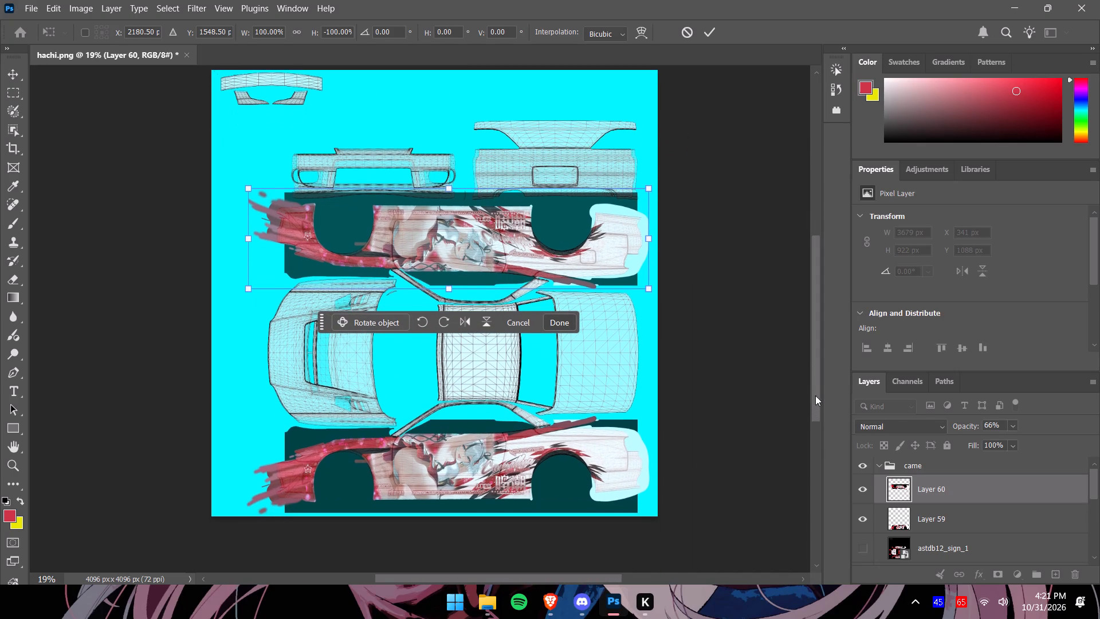
left_click_drag(815, 395, 817, 399)
Restore Layer 60 and Layer 59 to 100% opacity.
left_click(1019, 428)
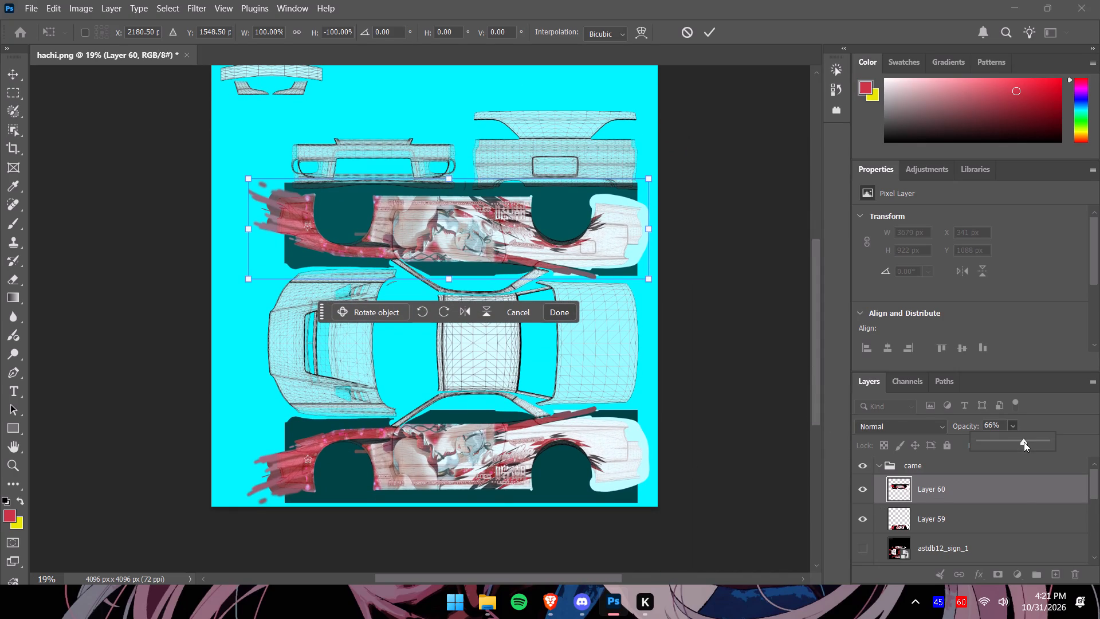
left_click_drag(1024, 442, 1073, 445)
left_click(1006, 520)
left_click(1017, 427)
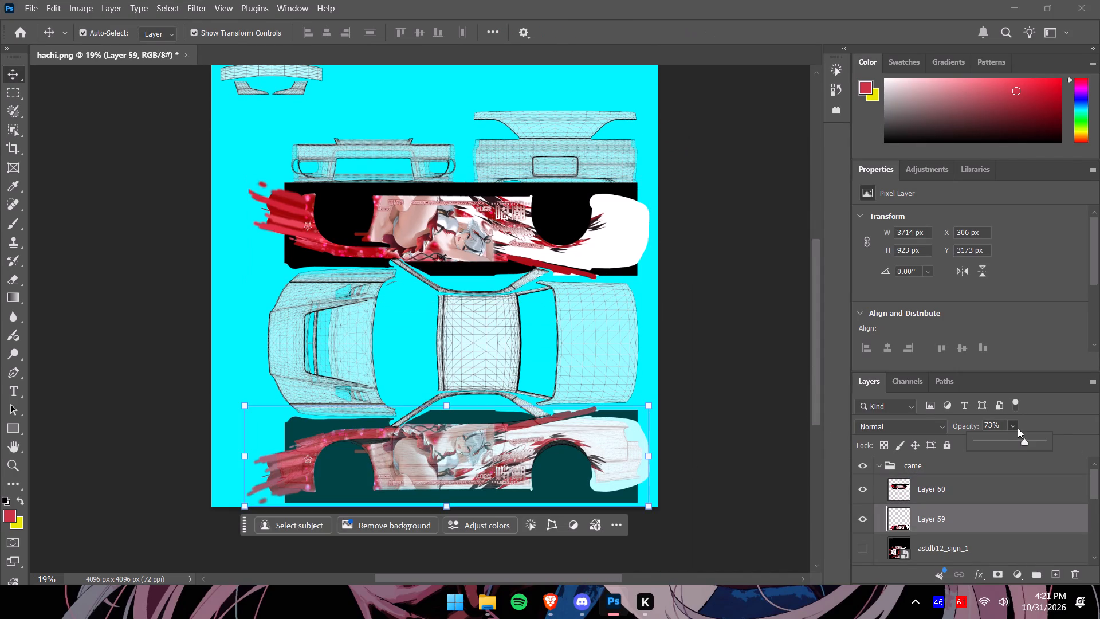
left_click_drag(1027, 438, 1065, 446)
left_click(1015, 425)
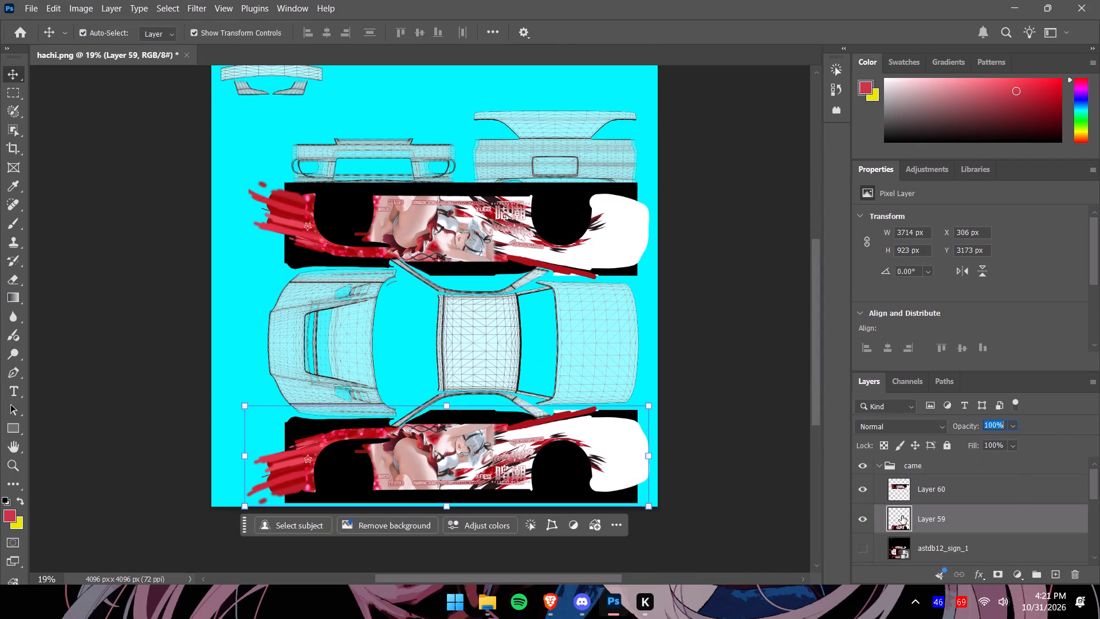
Hide Layer 60 and Layer 59, and show the astdb12_sign_1 source livery layer.
left_click(865, 489)
left_click(863, 521)
left_click(929, 549)
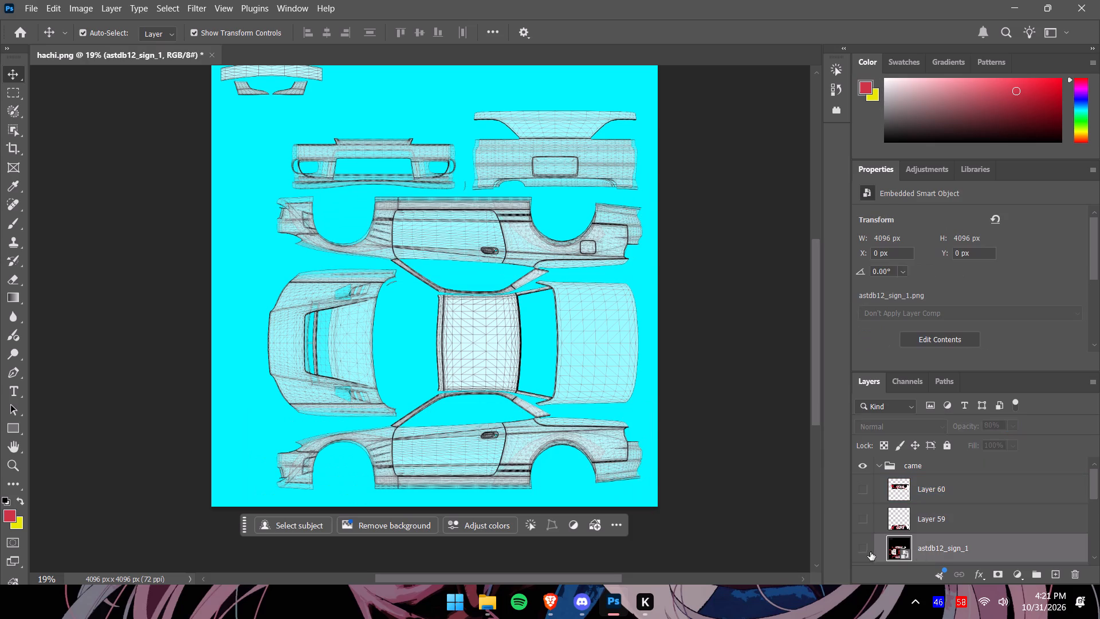
left_click(862, 548)
Examine the source livery's hood, roof and rear artwork against the wireframe underneath.
left_click_drag(813, 402, 815, 414)
scroll(324, 314, "up", 9, "alt")
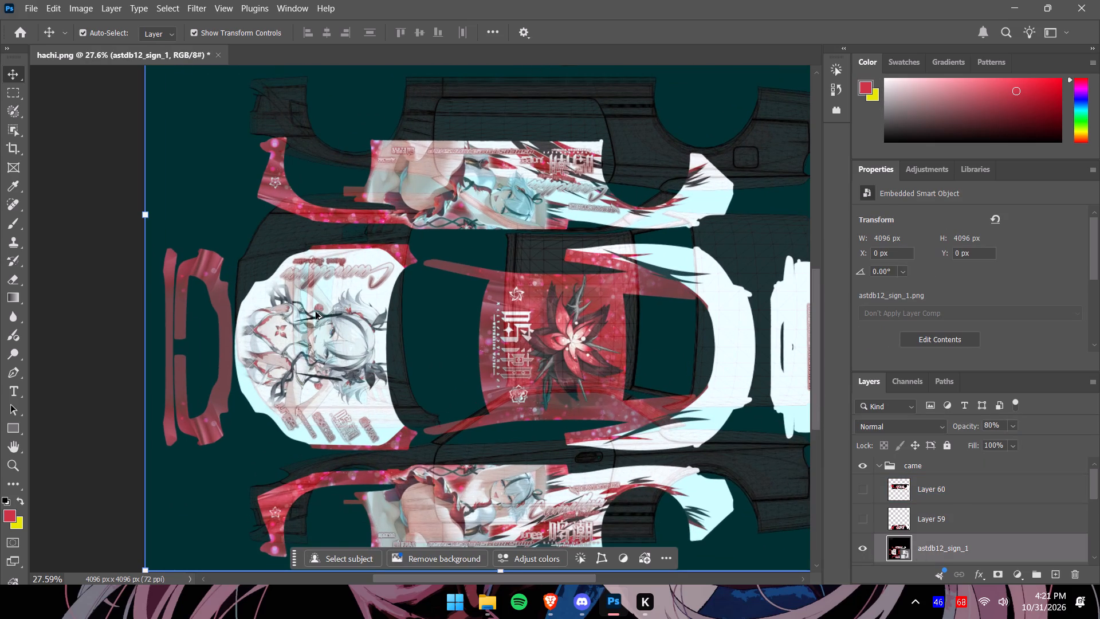
scroll(316, 315, "down", 3, "alt")
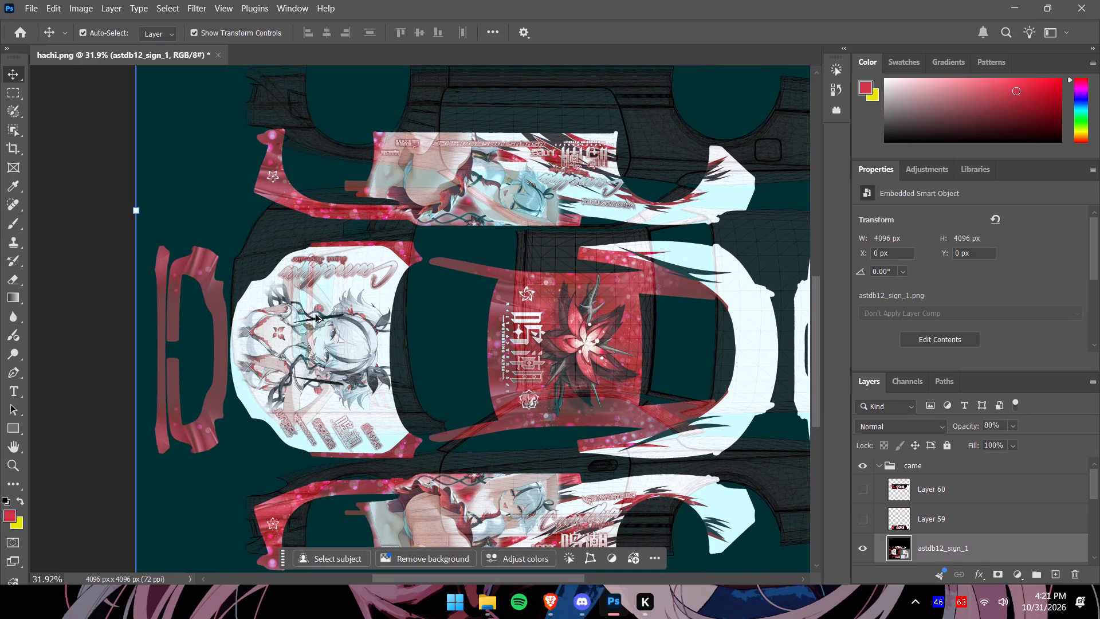
scroll(316, 315, "down", 1, "alt")
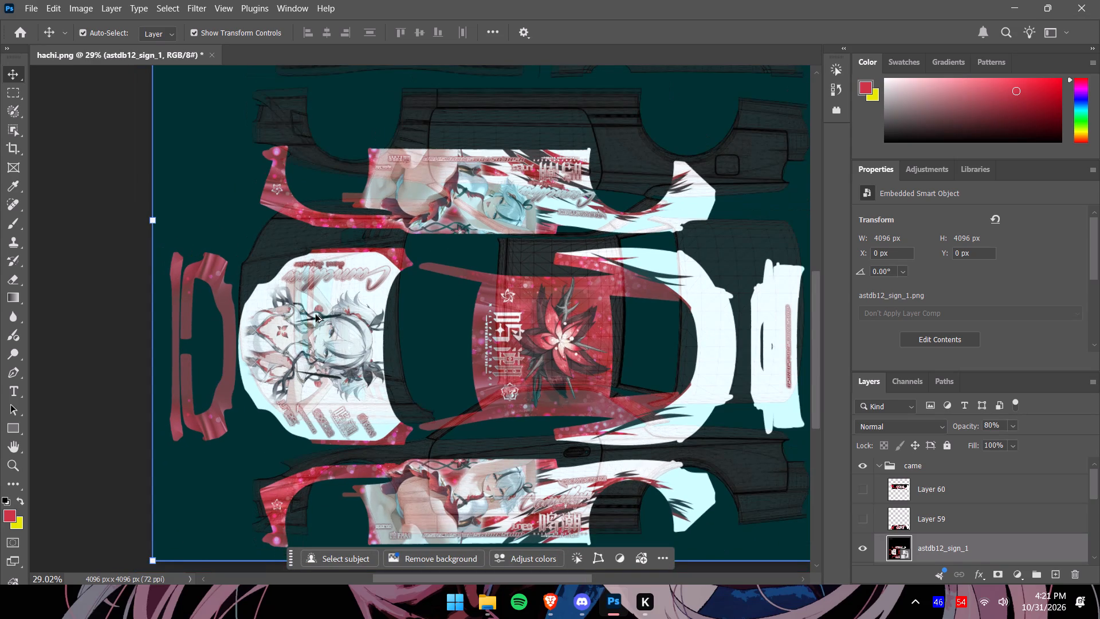
scroll(316, 315, "down", 1, "alt")
scroll(611, 348, "up", 3, "alt")
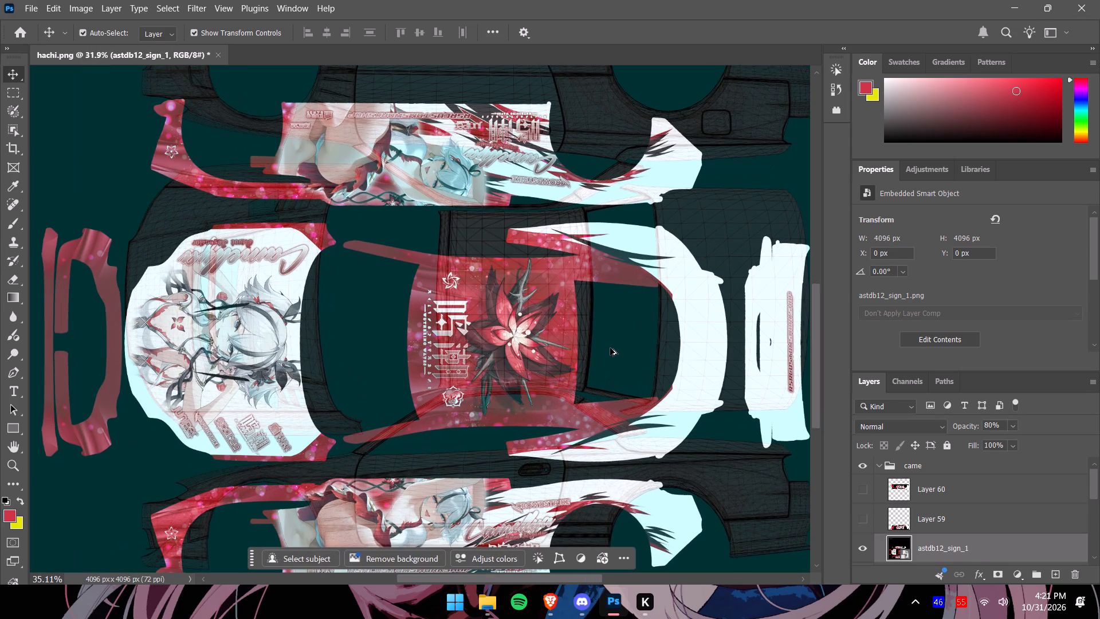
scroll(609, 348, "up", 1, "alt")
scroll(607, 348, "down", 2, "alt")
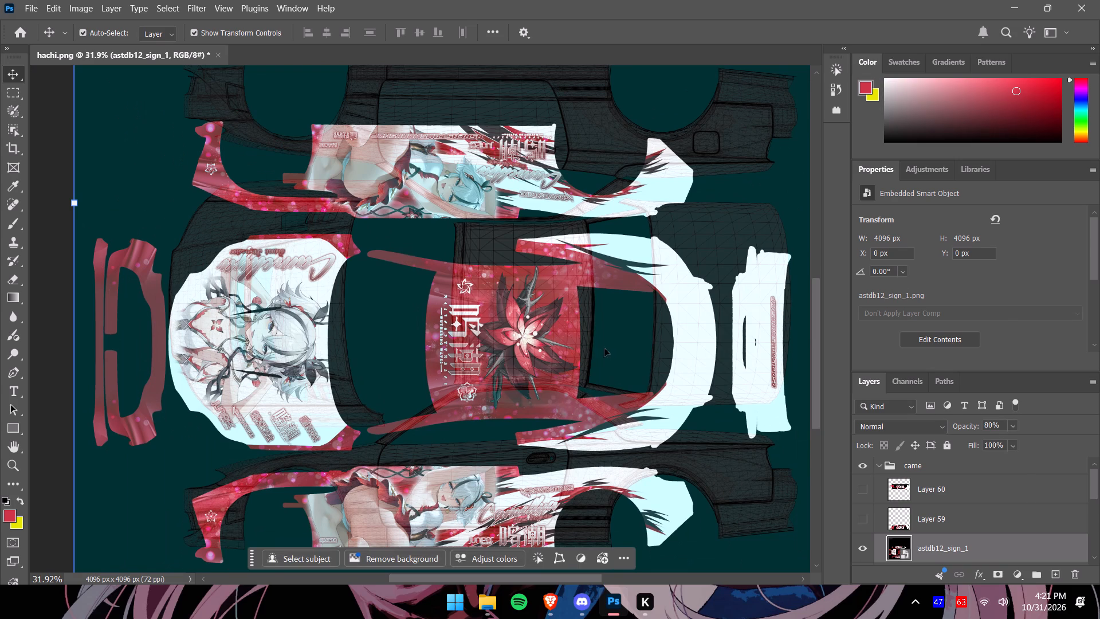
Select a rectangle of about 856 x 912 px around the red flower roof artwork and paste a copy onto a new layer.
left_click(19, 92)
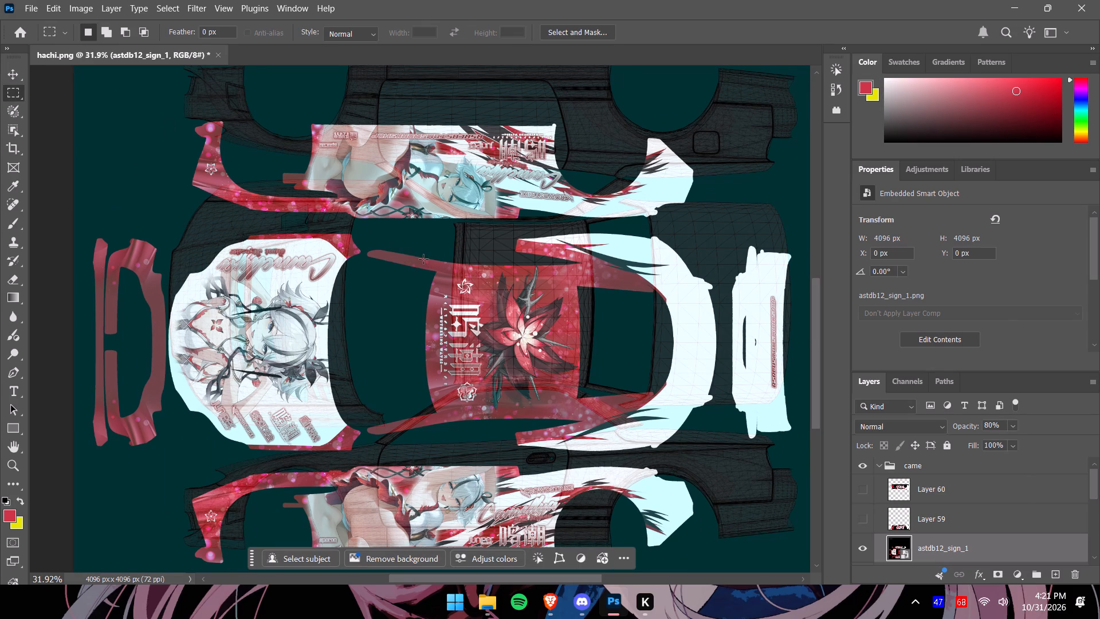
left_click_drag(423, 259, 577, 422)
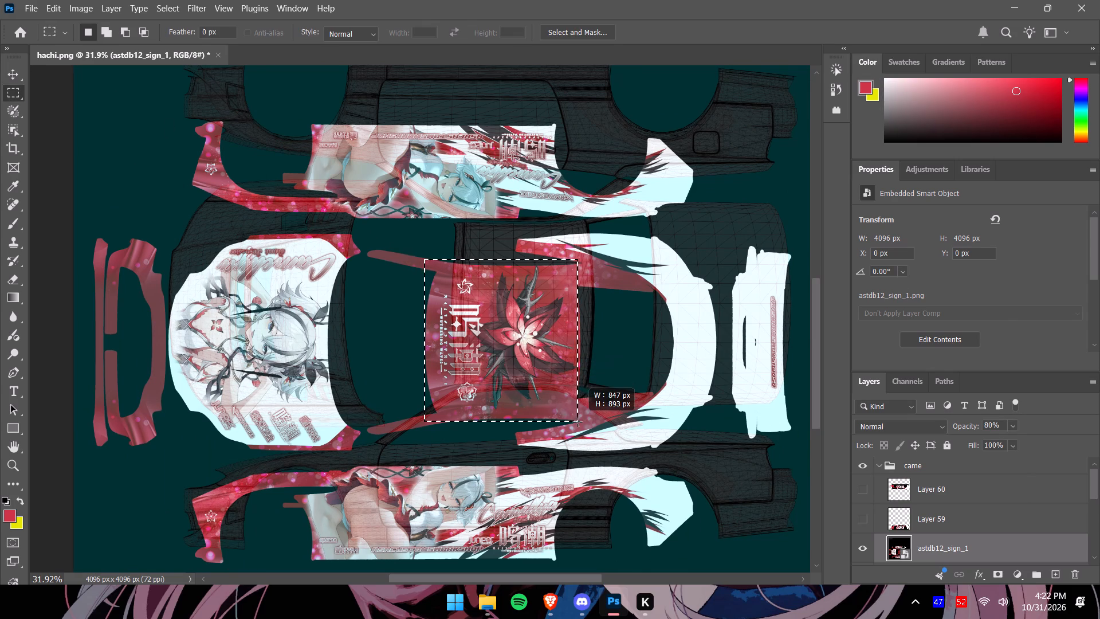
left_click_drag(577, 422, 577, 425)
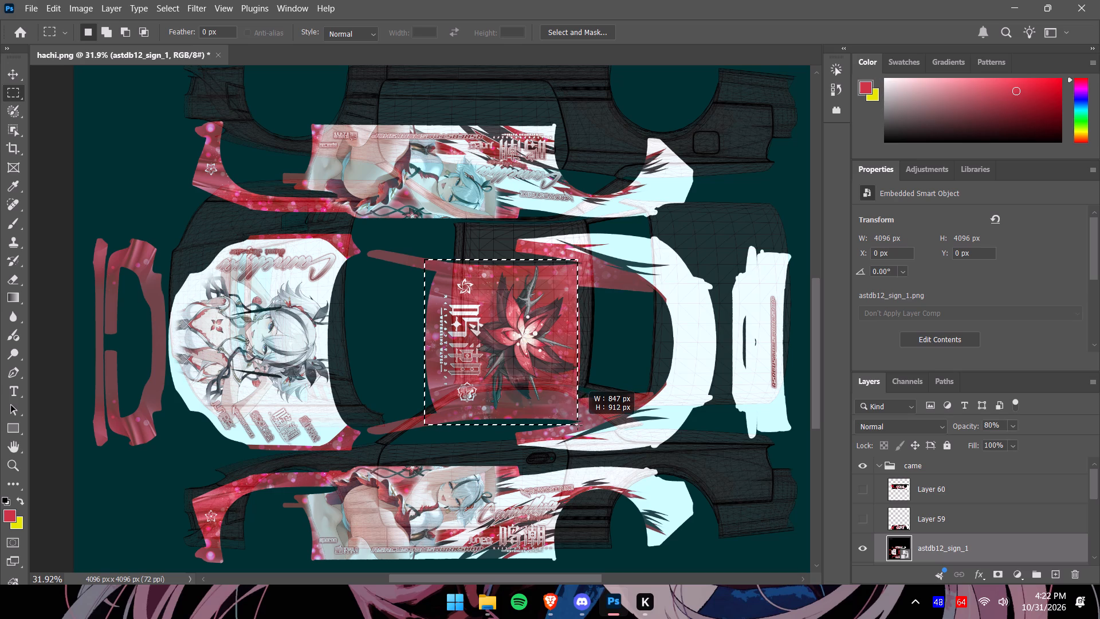
left_click_drag(577, 425, 579, 425)
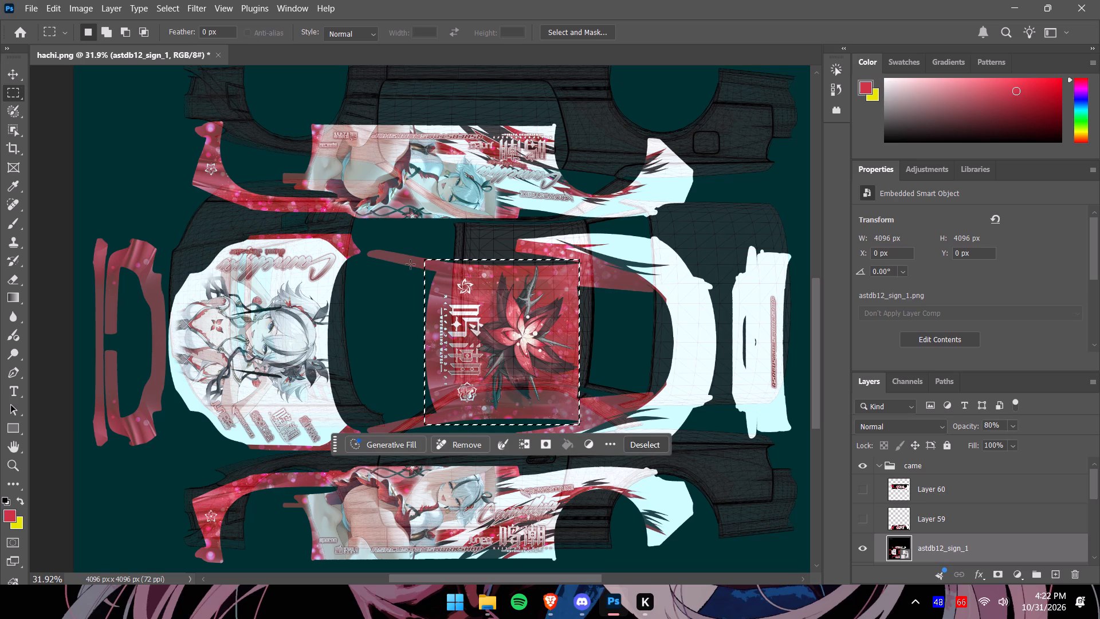
key("ctrl+c")
key("ctrl+v")
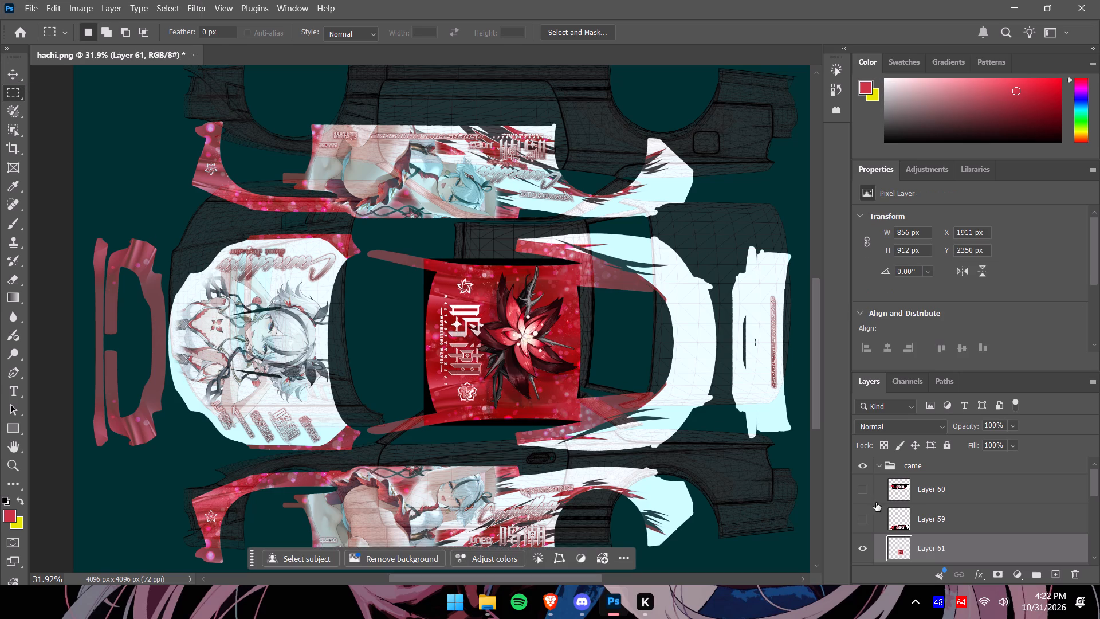
Hide the astdb12_sign_1 layer and lower the pasted roof artwork layer's opacity to 70%.
scroll(864, 550, "down", 3)
left_click(861, 527)
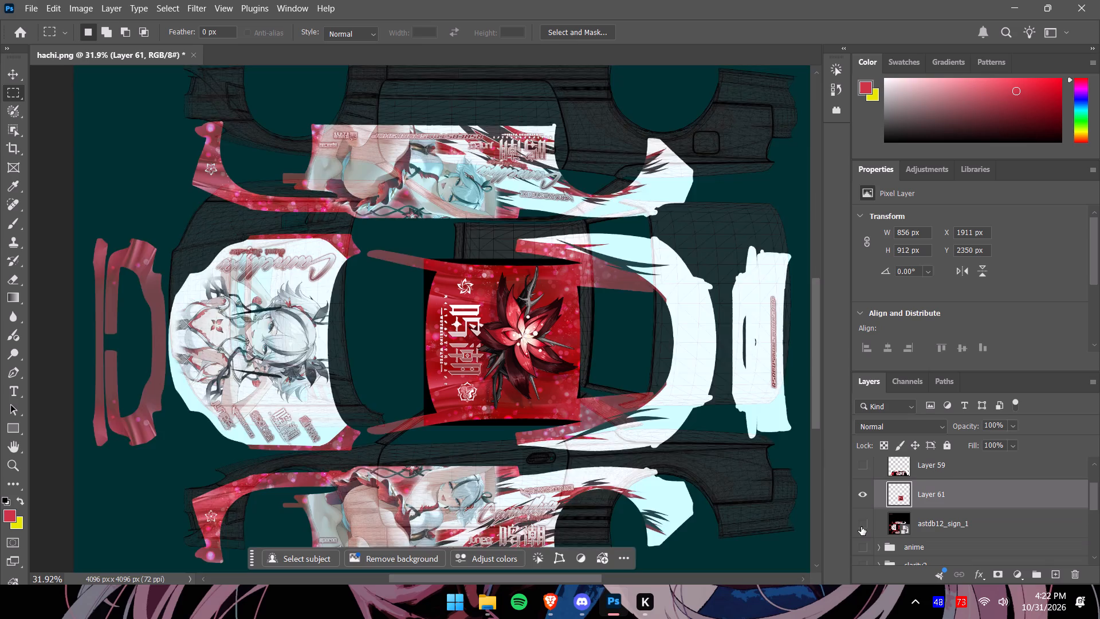
left_click(1016, 426)
left_click_drag(1028, 442, 1008, 447)
Move the pasted roof artwork over the roof wireframe, aligning its rear edge with the roof's rear edge.
left_click(6, 66)
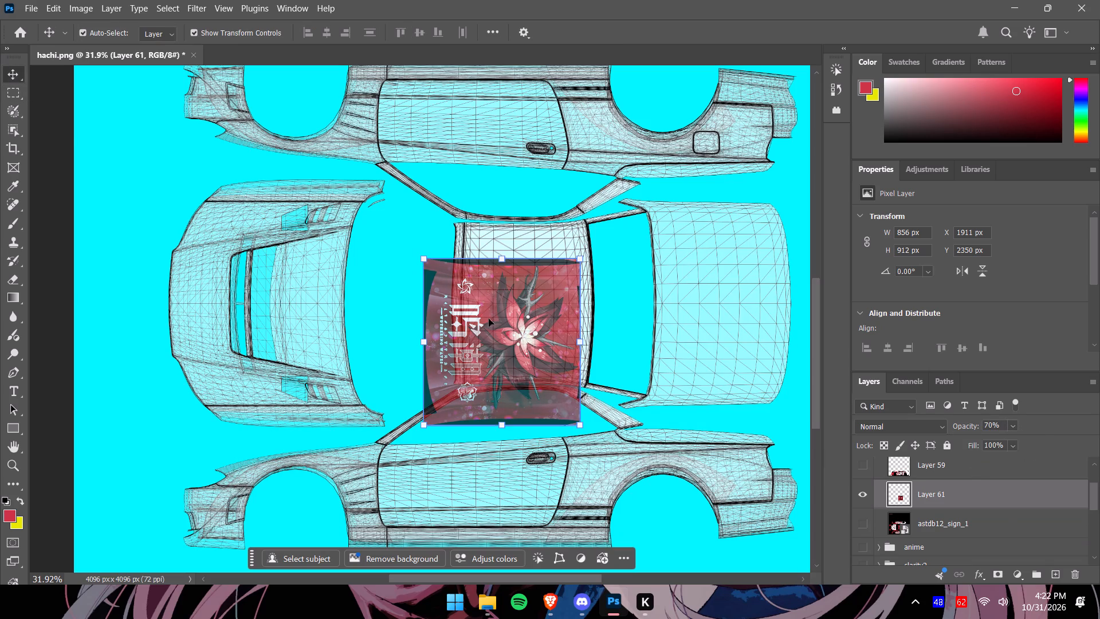
left_click(500, 262)
left_click_drag(525, 334, 537, 294)
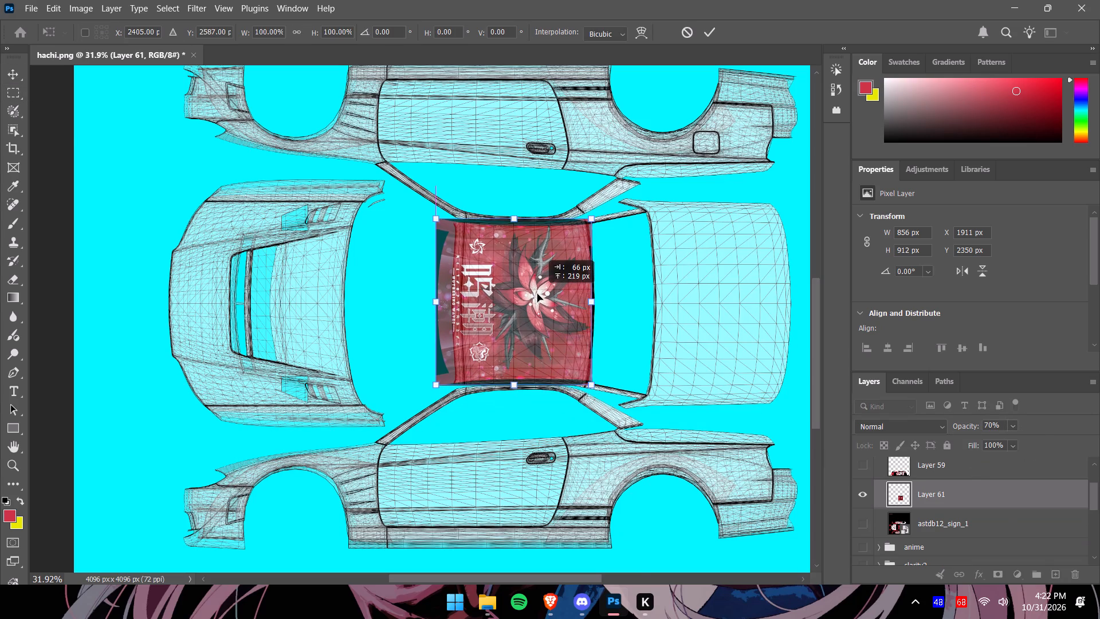
left_click_drag(537, 294, 539, 295)
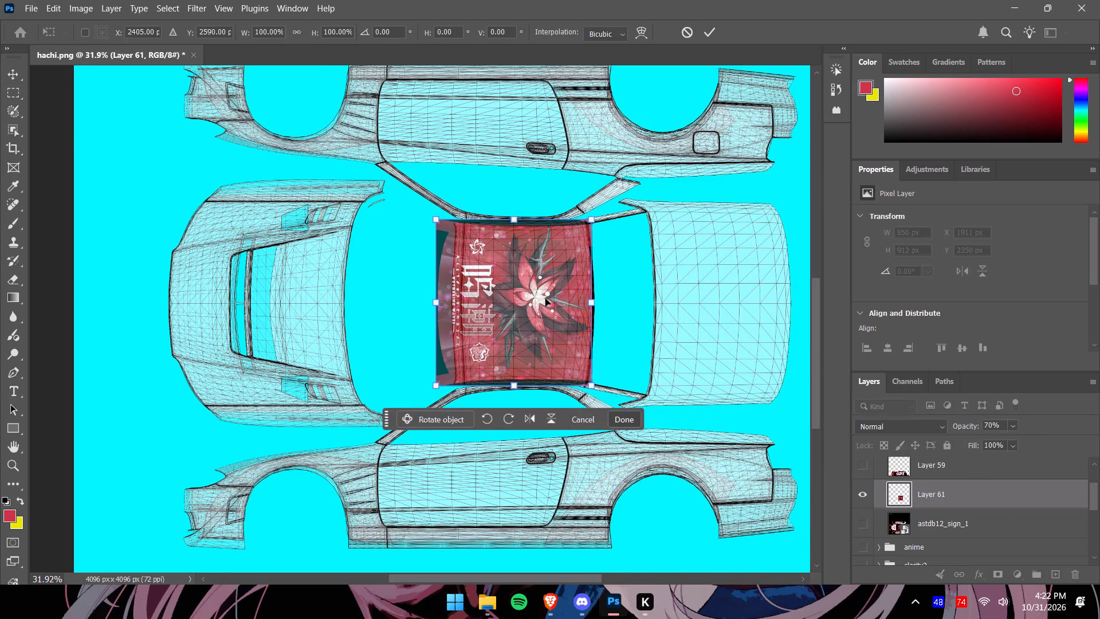
Narrow the roof artwork to about 833 px wide, fitting its front and rear edges to the roof wireframe.
scroll(545, 299, "up", 8, "alt")
left_click_drag(311, 306, 319, 305)
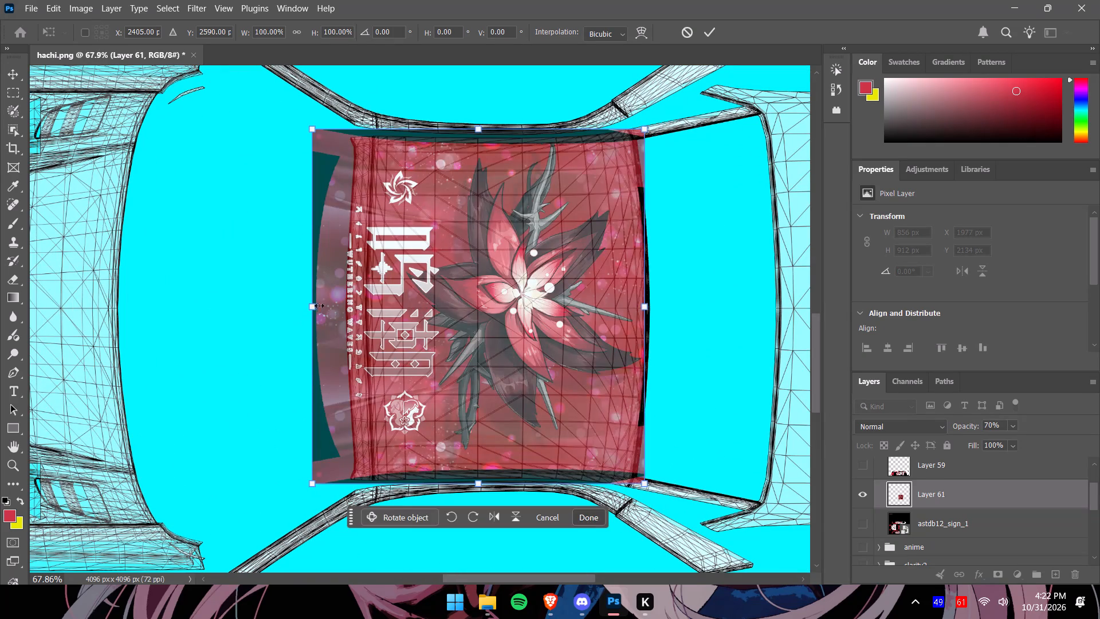
left_click_drag(319, 305, 325, 305)
left_click_drag(314, 307, 332, 305)
left_click_drag(315, 307, 329, 306)
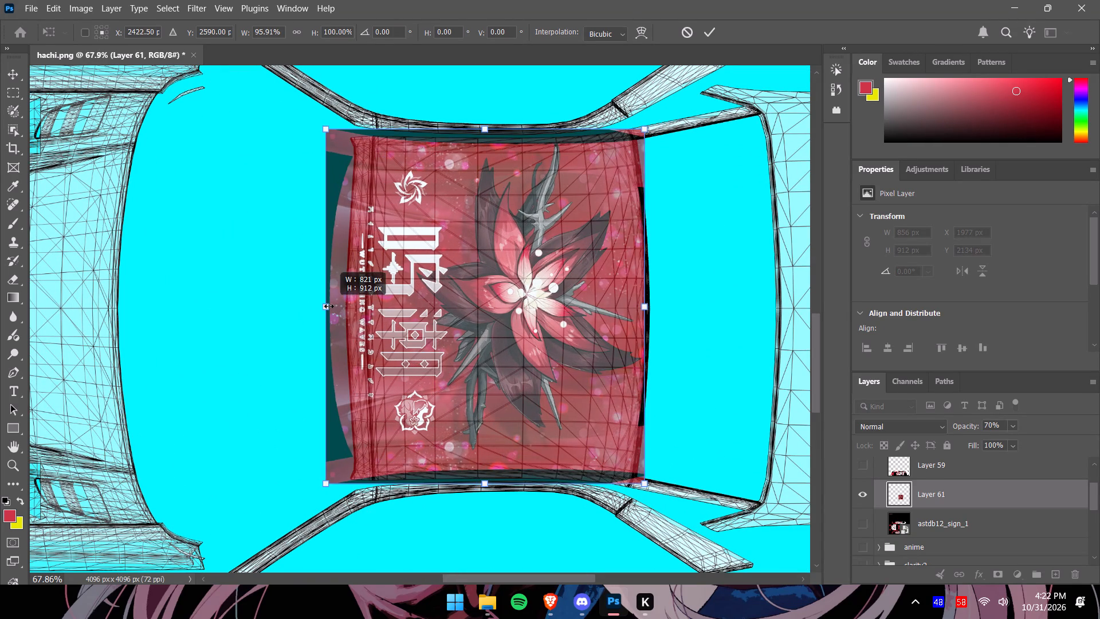
left_click_drag(329, 306, 336, 305)
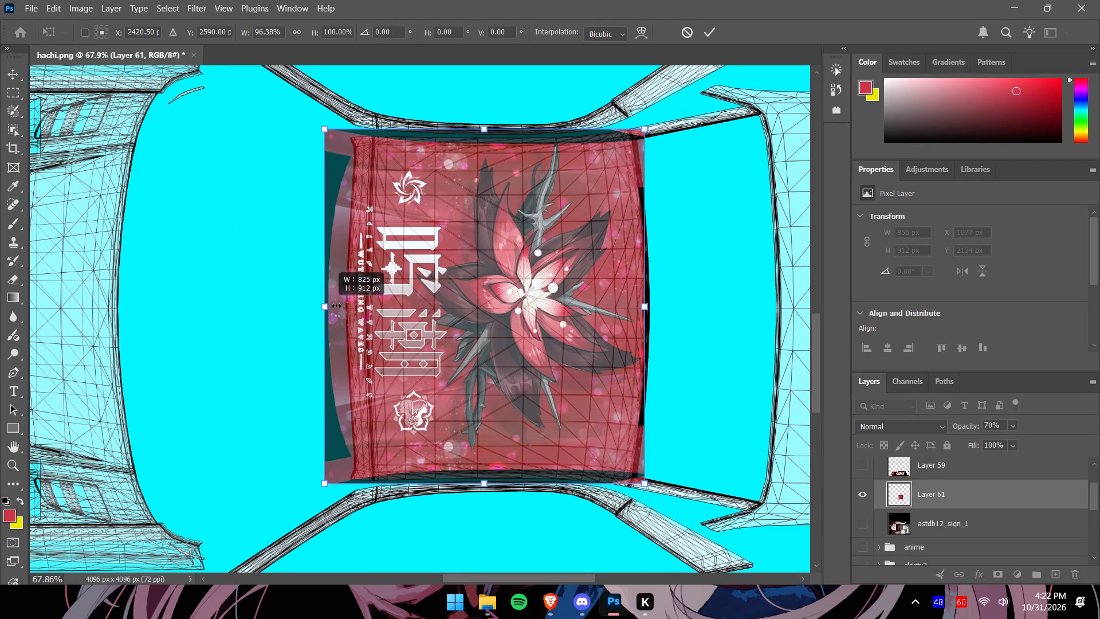
left_click_drag(336, 305, 340, 305)
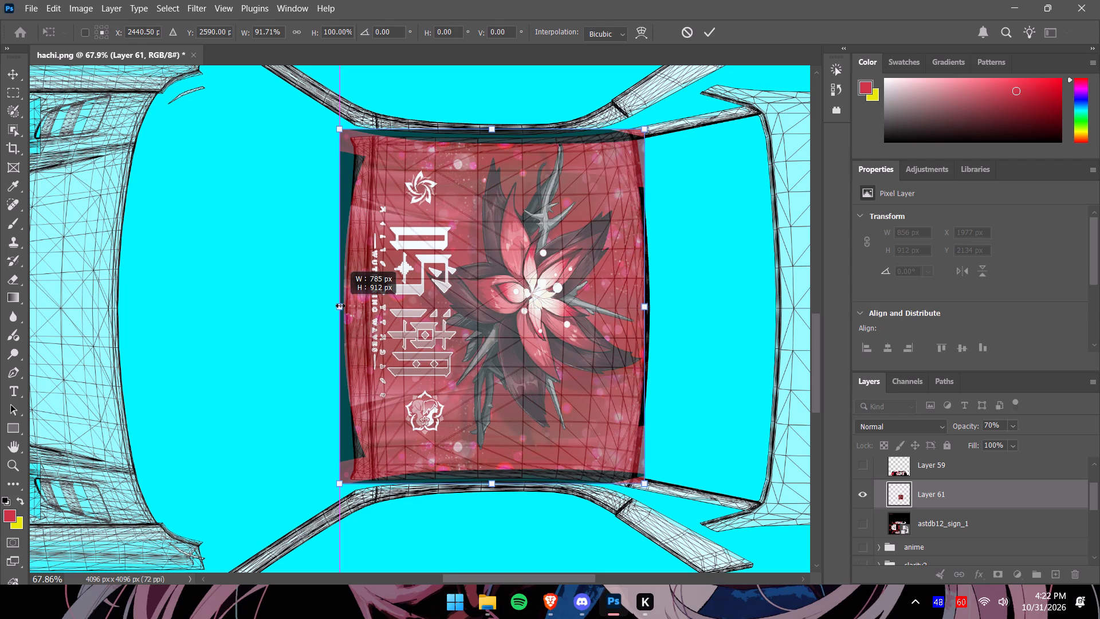
left_click_drag(340, 305, 334, 306)
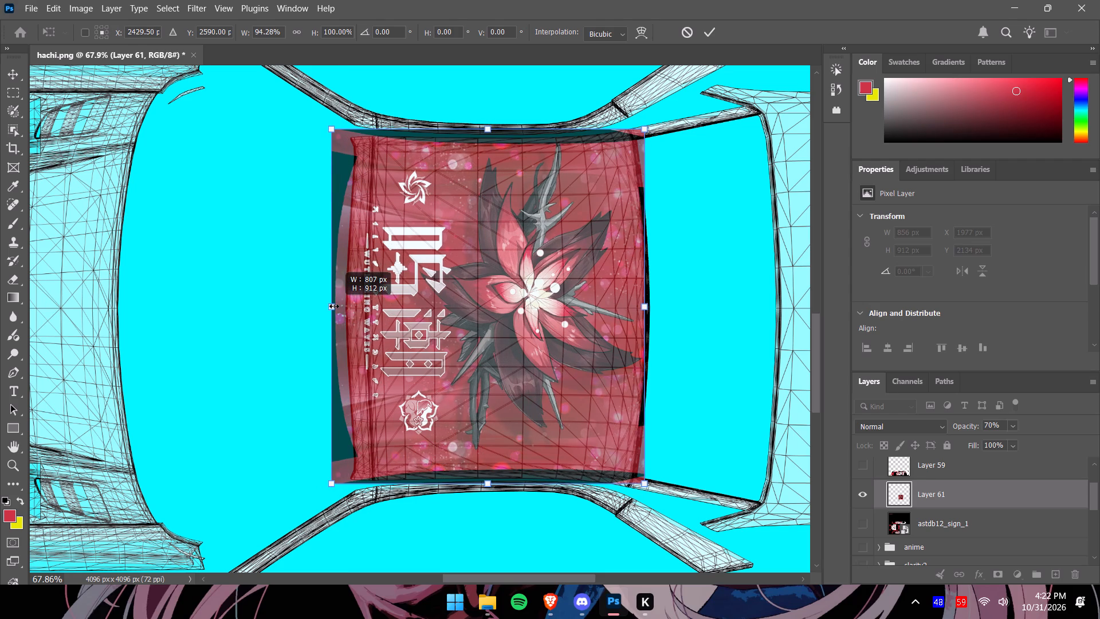
left_click_drag(334, 306, 332, 307)
left_click_drag(644, 306, 652, 306)
Stretch the roof artwork to about 987 px high so it extends over both side edges of the roof wireframe.
left_click_drag(493, 486, 493, 490)
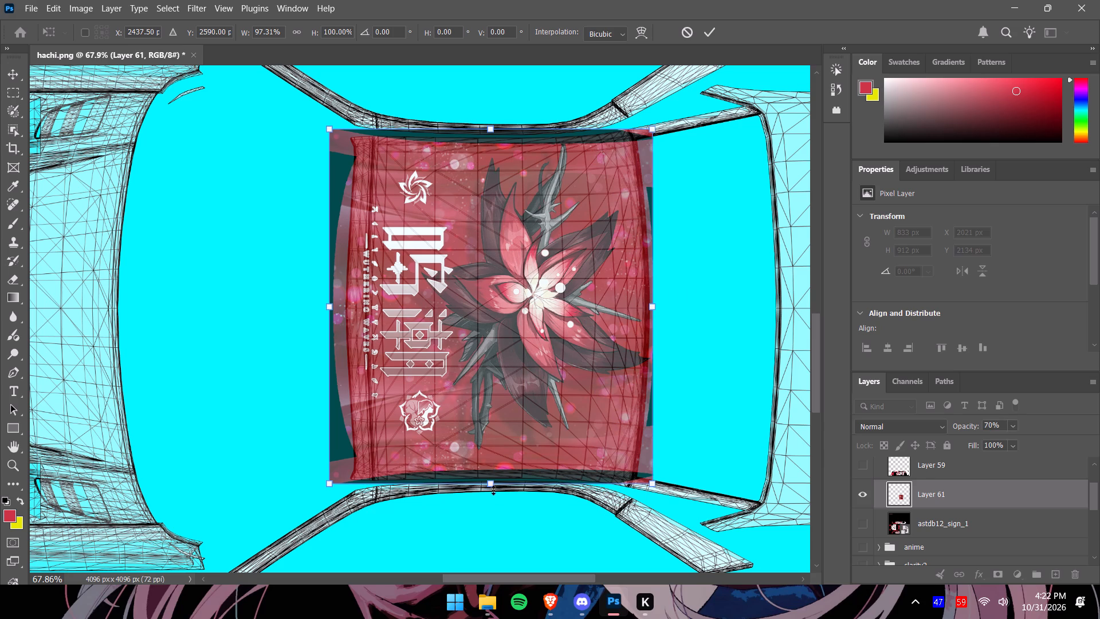
left_click_drag(493, 490, 493, 499)
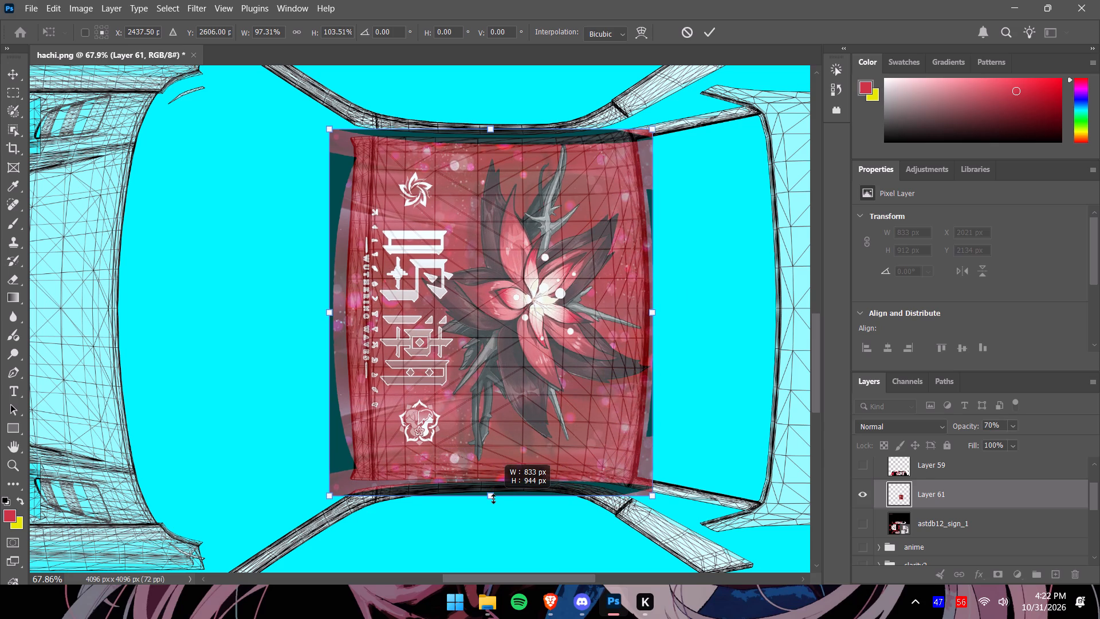
left_click_drag(493, 499, 493, 499)
left_click_drag(489, 131, 489, 131)
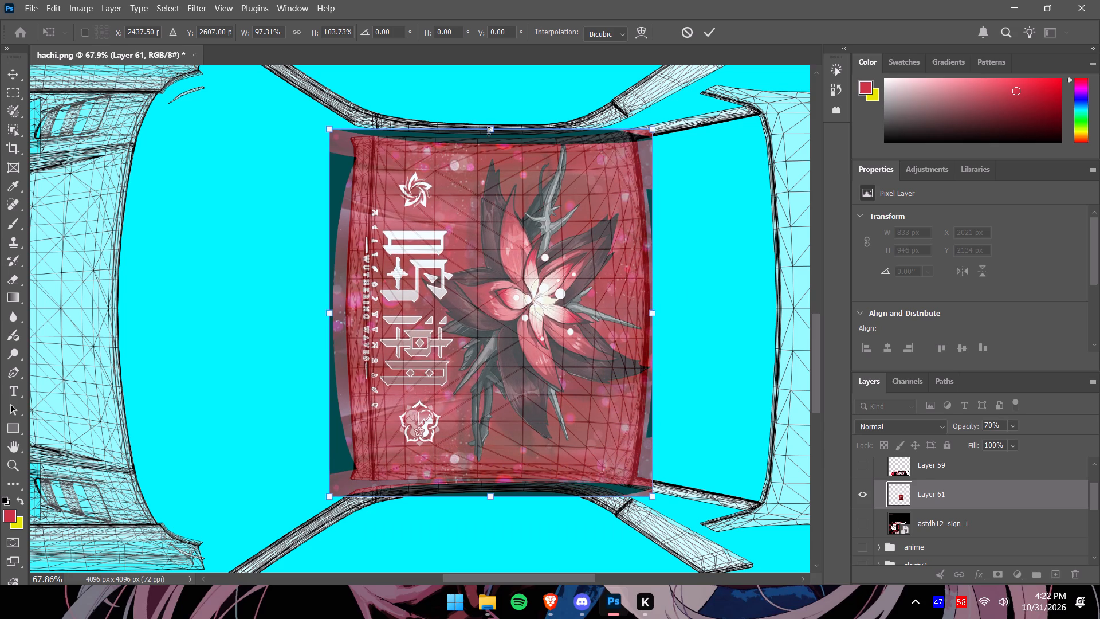
left_click_drag(489, 131, 490, 123)
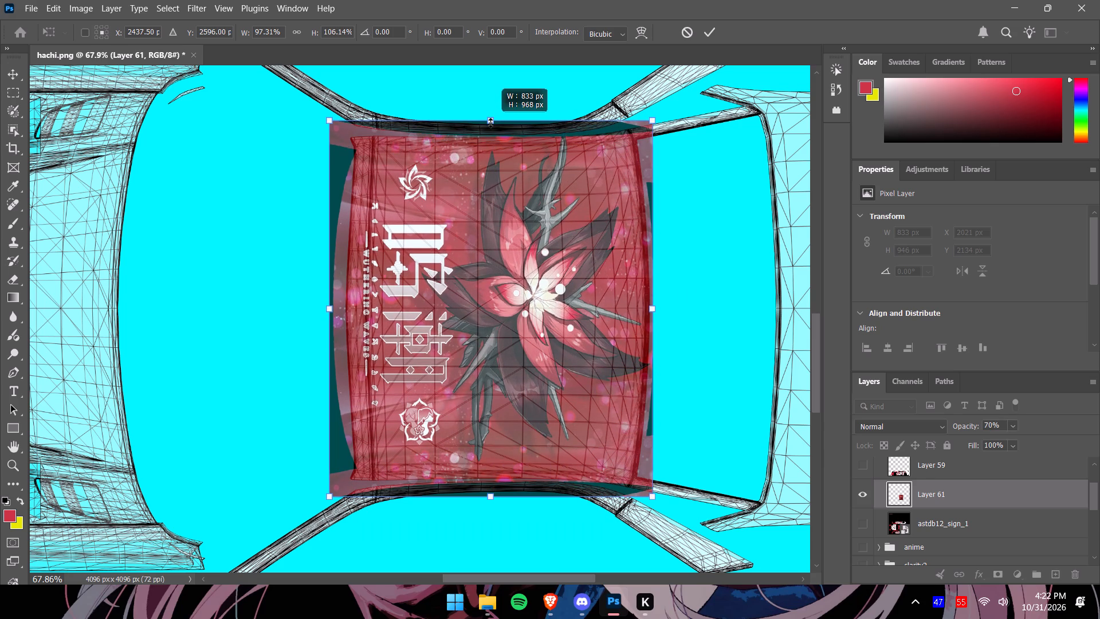
left_click_drag(490, 123, 491, 122)
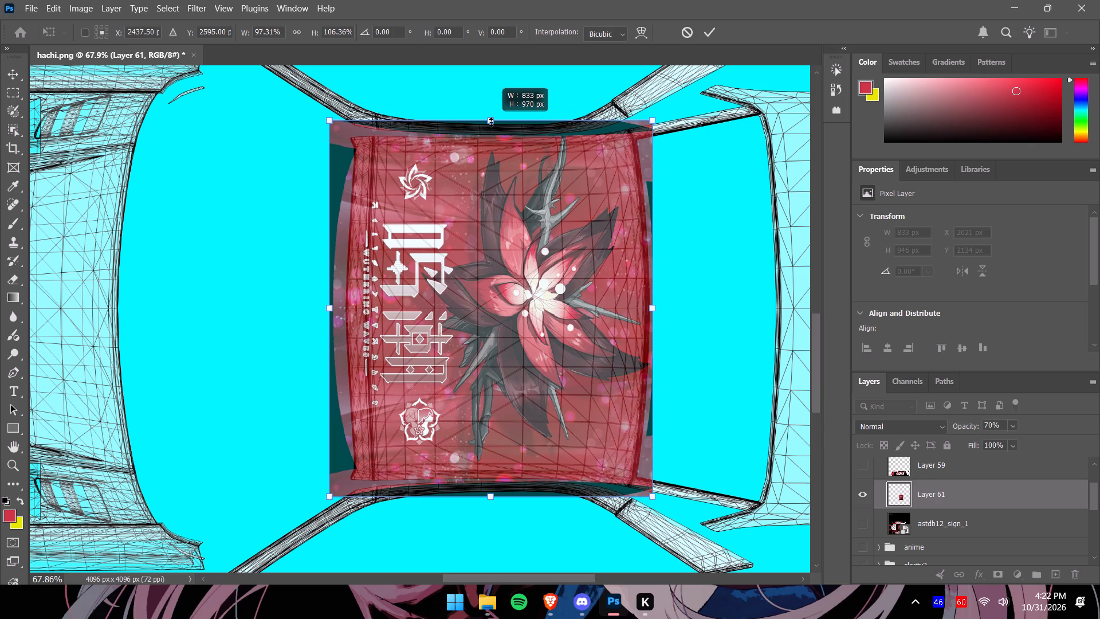
left_click_drag(491, 122, 490, 116)
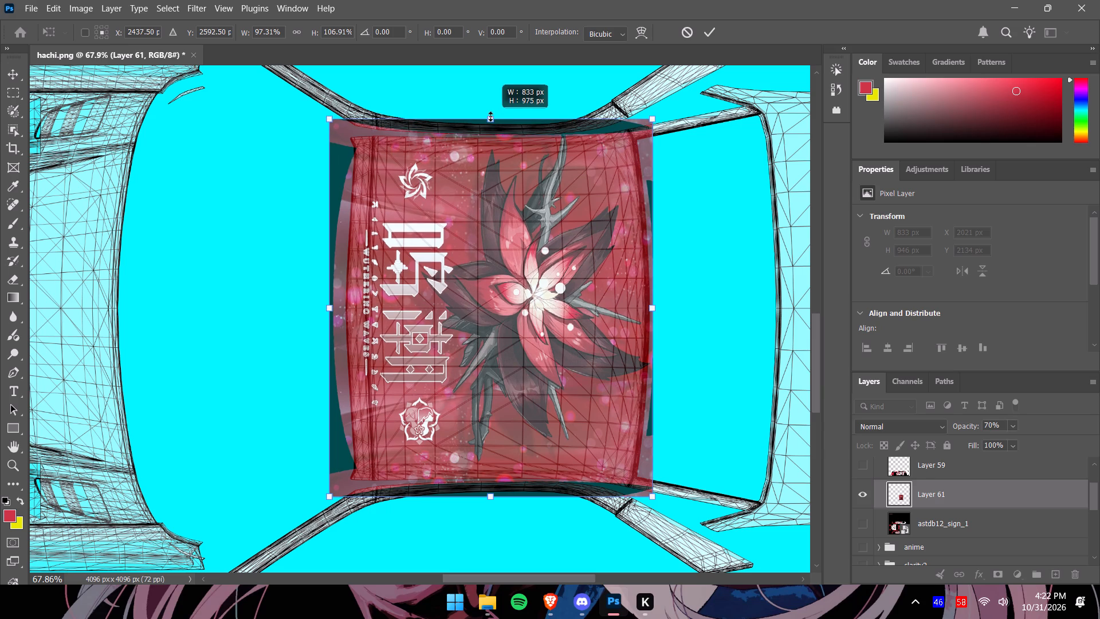
left_click_drag(490, 116, 490, 117)
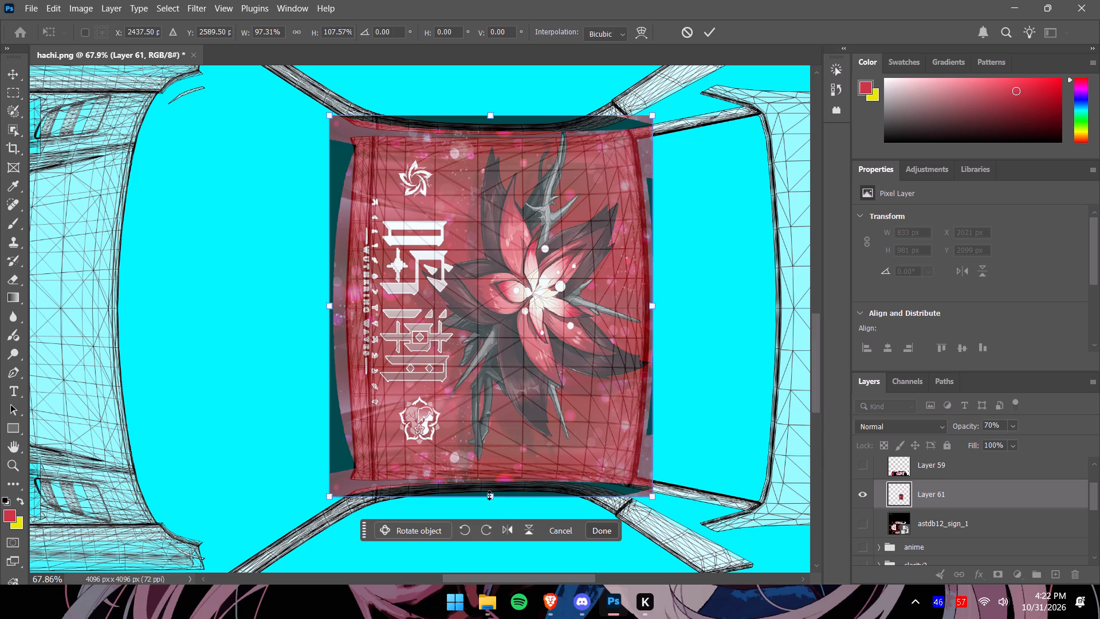
left_click(492, 495)
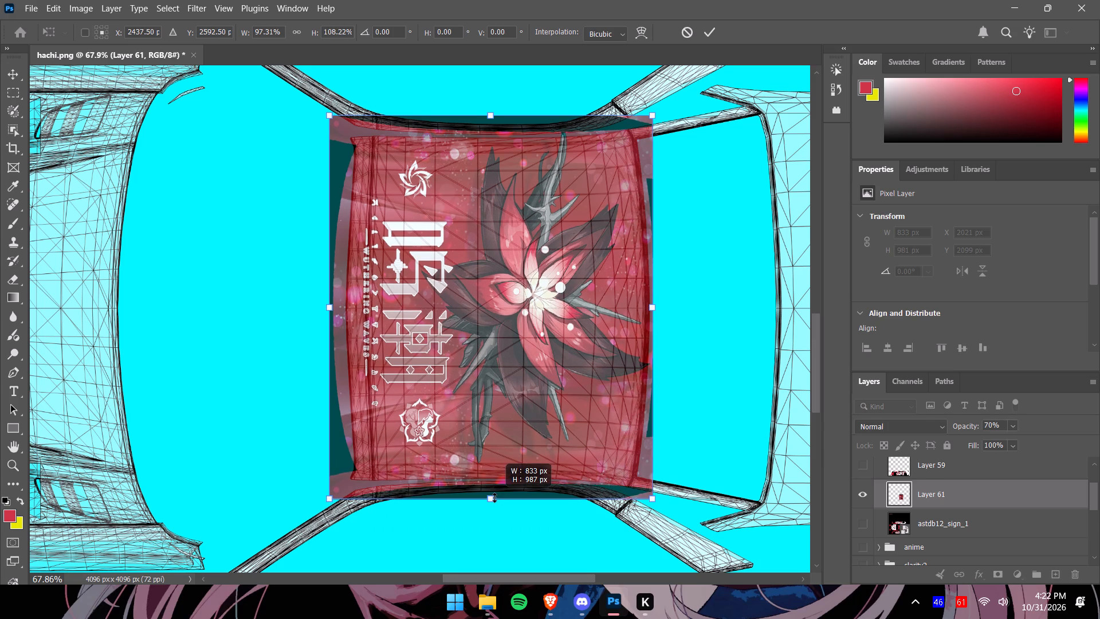
Erase the roof artwork spilling over the windshield pillar at the roof's lower front corner, using the 25 px Eraser.
left_click(11, 277)
scroll(378, 511, "up", 10, "alt")
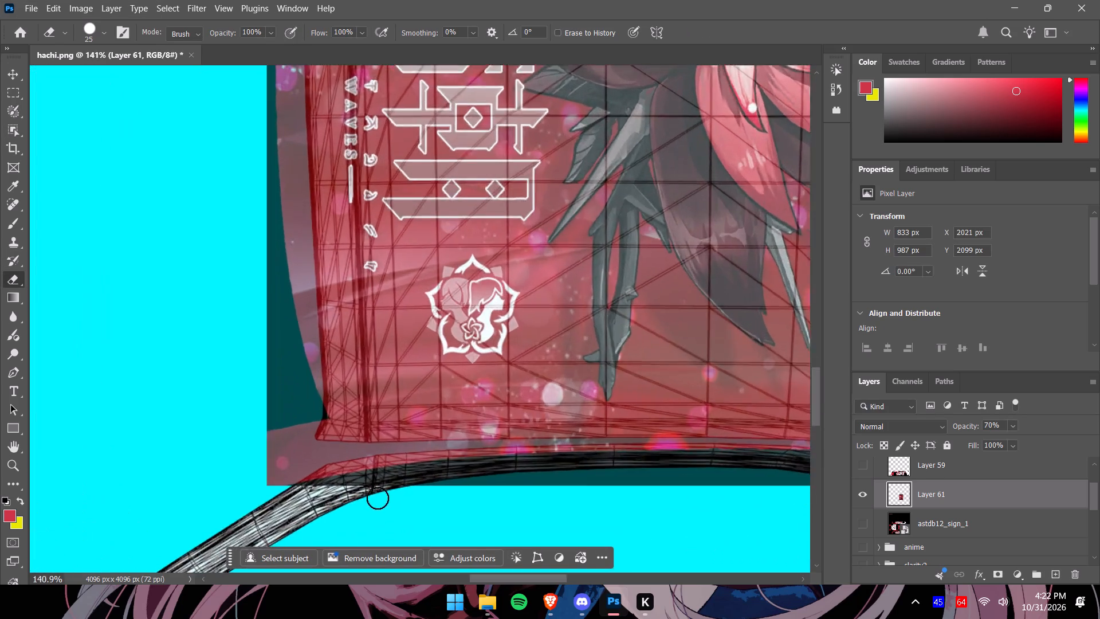
scroll(378, 498, "up", 6, "alt")
left_click_drag(234, 483, 169, 416)
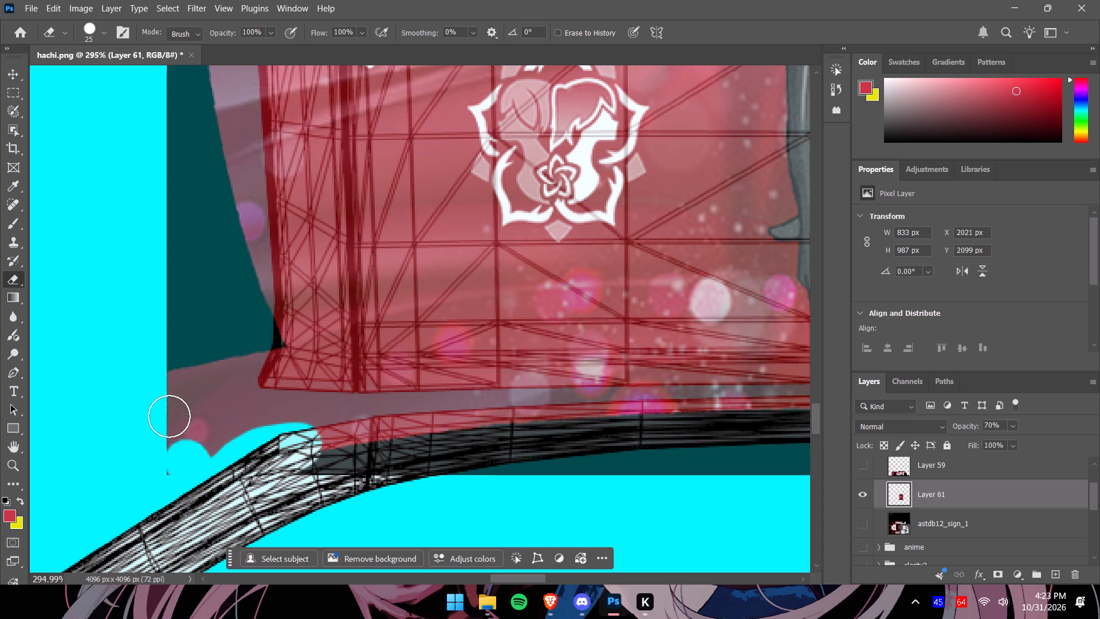
left_click_drag(169, 416, 296, 469)
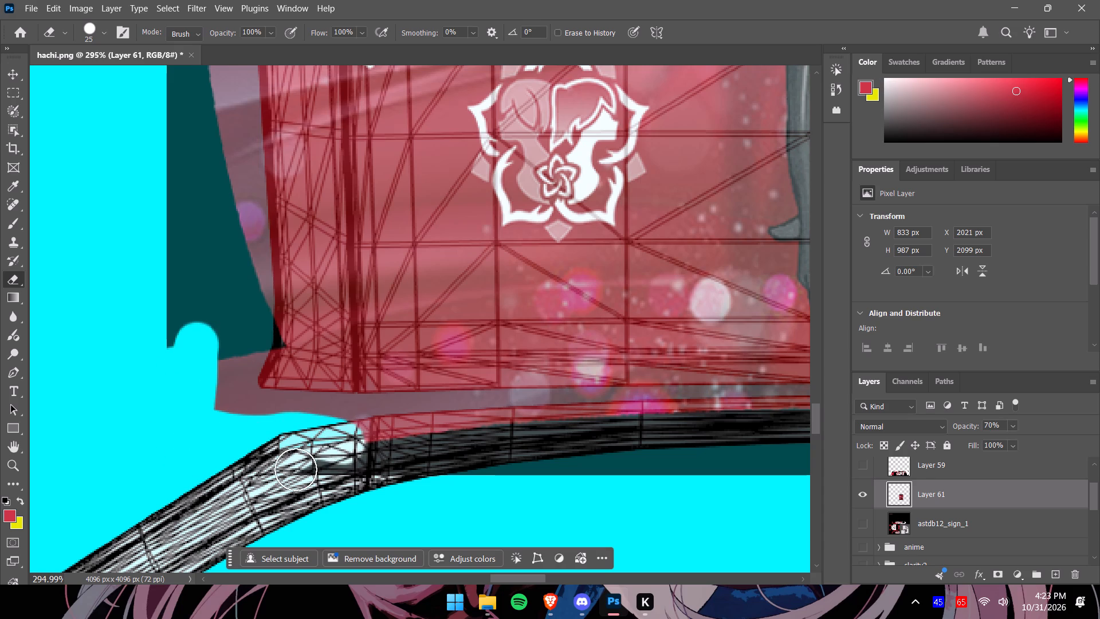
left_click_drag(296, 469, 567, 474)
Erase the artwork overhanging the front and middle portions of the side rail along the roof's lower edge.
scroll(597, 483, "down", 4, "alt")
left_click_drag(503, 575, 519, 575)
left_click_drag(237, 457, 398, 449)
left_click_drag(256, 452, 319, 445)
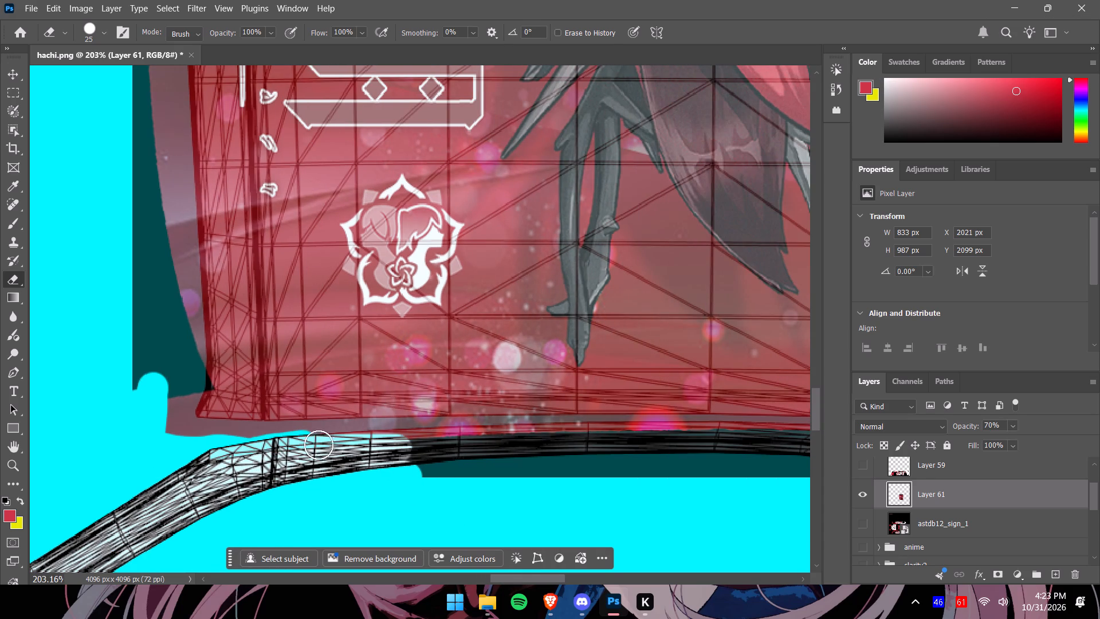
left_click_drag(319, 445, 461, 449)
left_click_drag(368, 443, 563, 451)
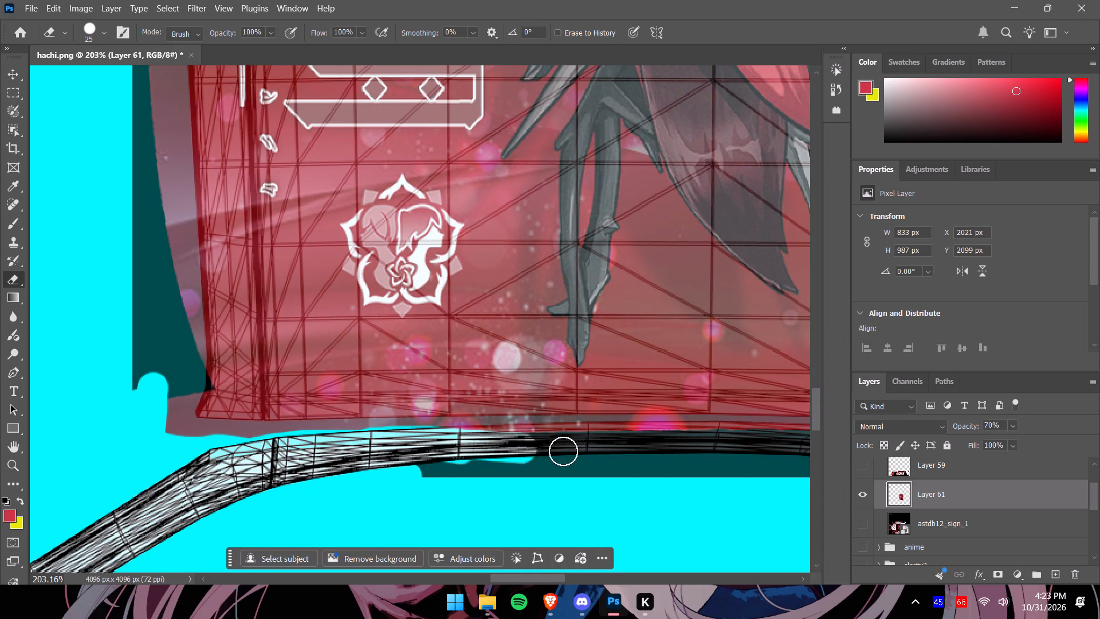
left_click_drag(563, 451, 563, 450)
left_click_drag(450, 440, 675, 442)
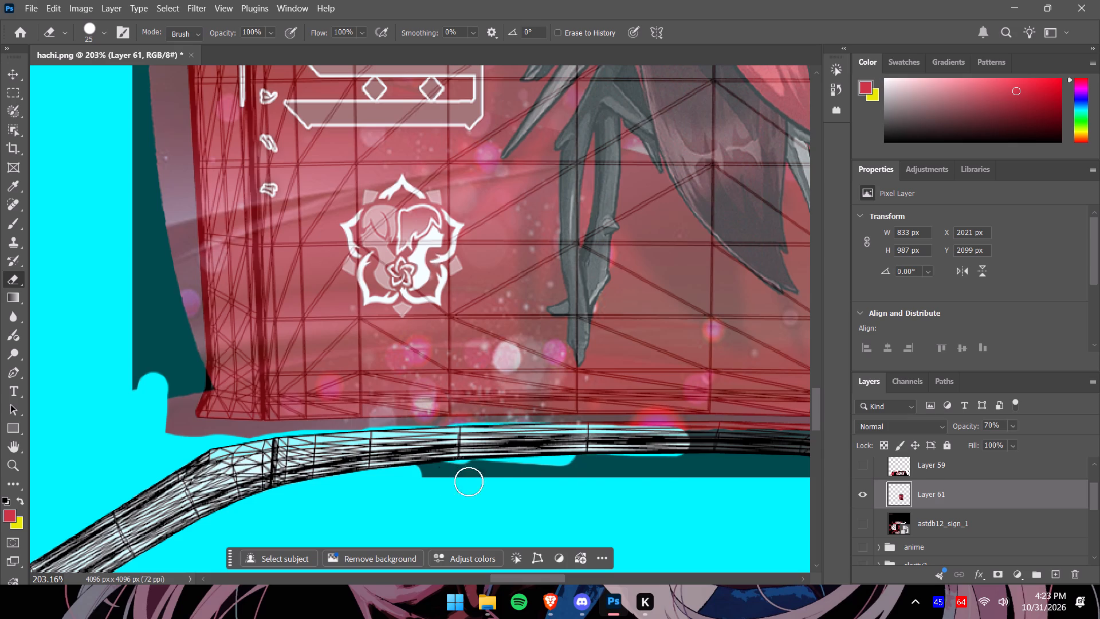
left_click_drag(397, 481, 623, 469)
left_click_drag(414, 474, 713, 467)
Erase the remaining artwork over the rear portion of the lower side rail, back to the rear pillar joint.
left_click_drag(519, 577, 563, 578)
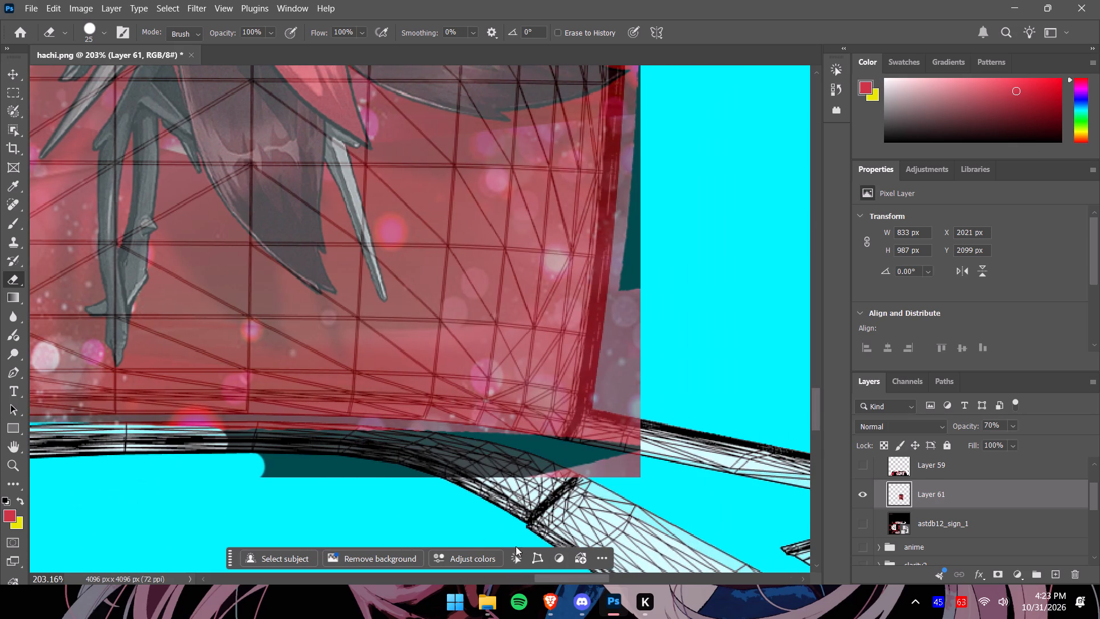
left_click_drag(183, 462, 343, 467)
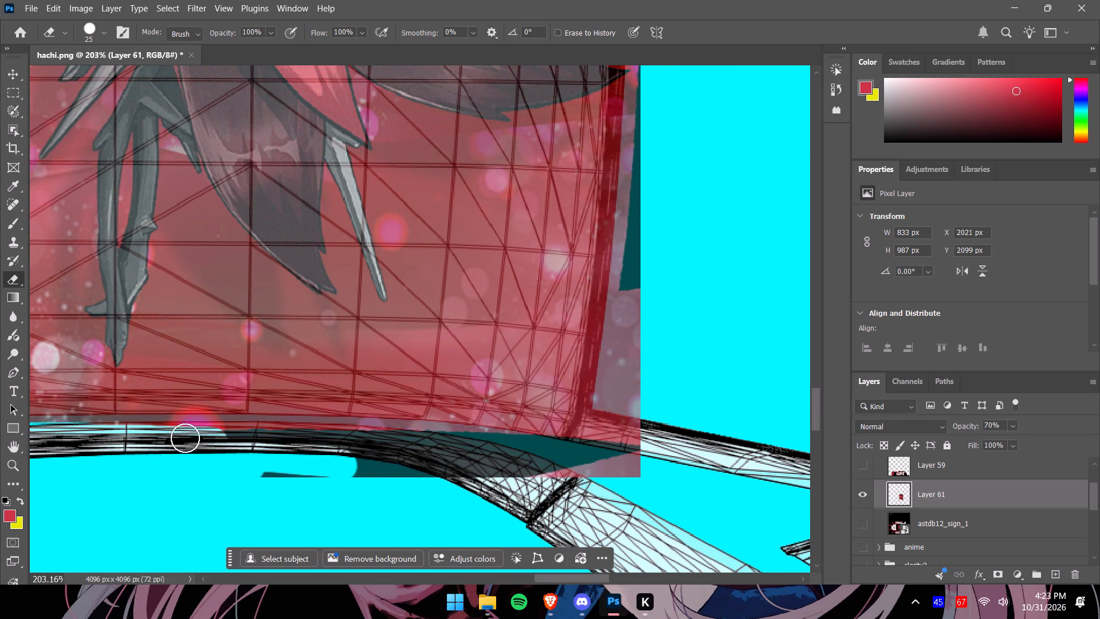
left_click_drag(77, 435, 140, 432)
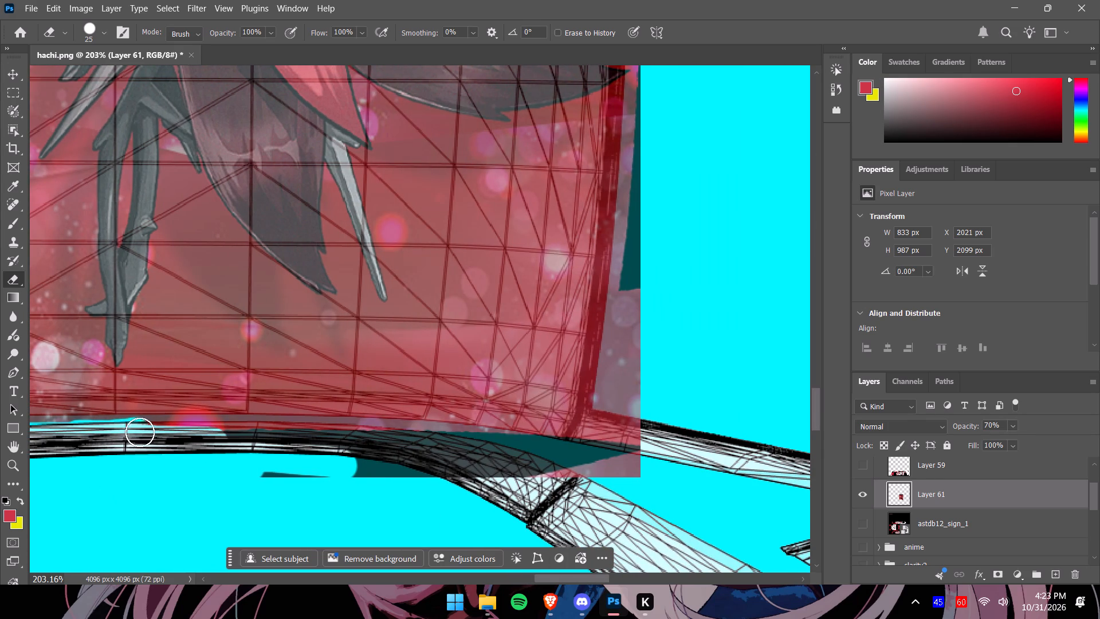
left_click_drag(140, 432, 270, 437)
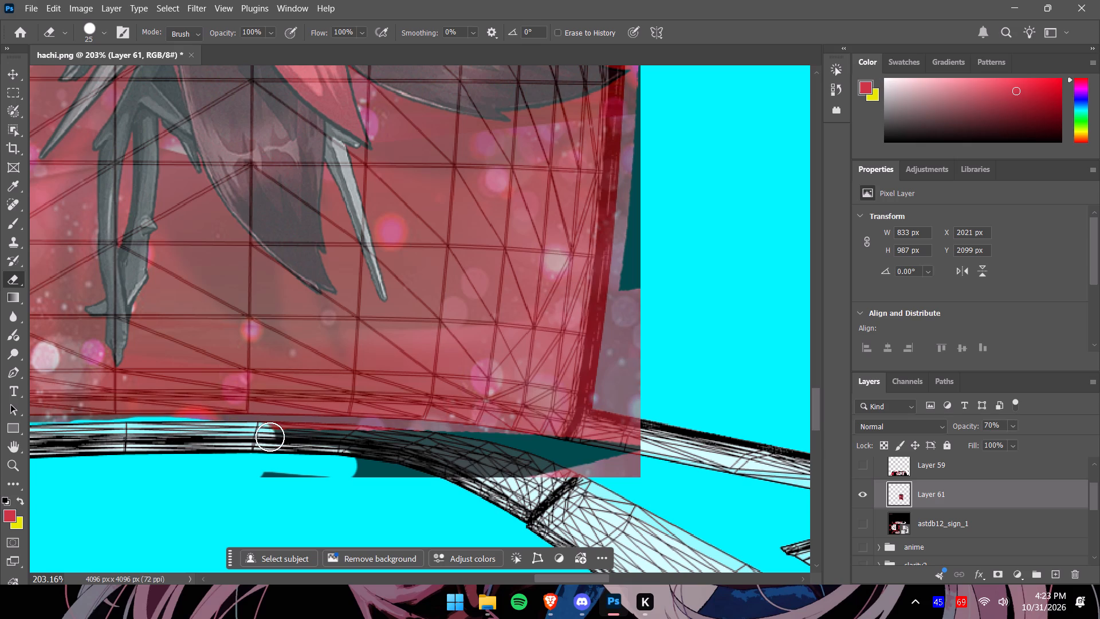
left_click_drag(270, 437, 276, 433)
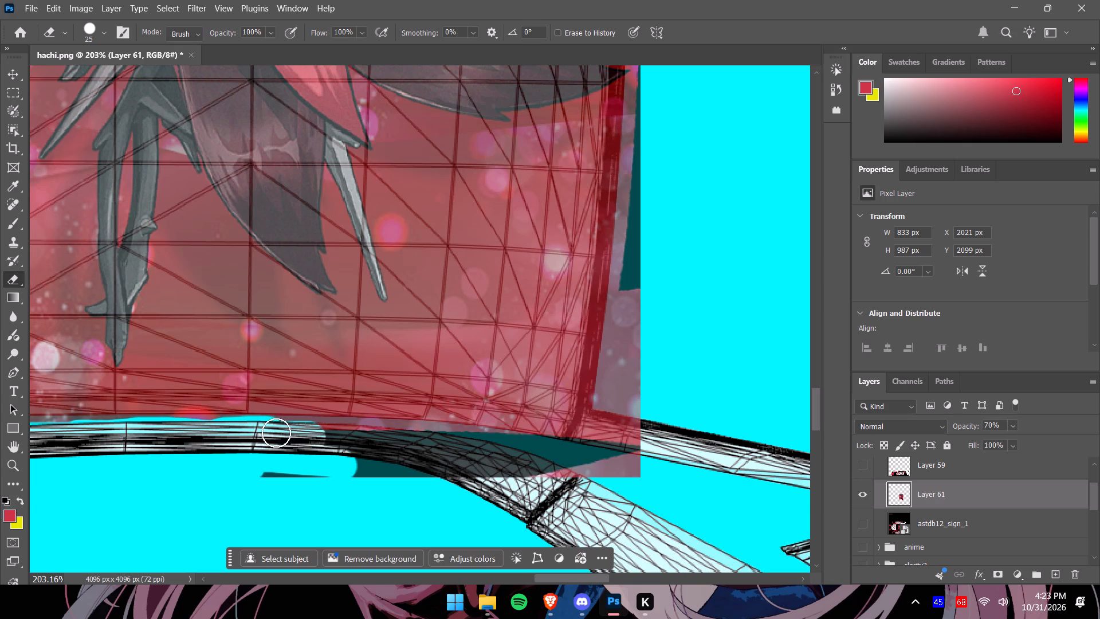
left_click_drag(276, 433, 469, 449)
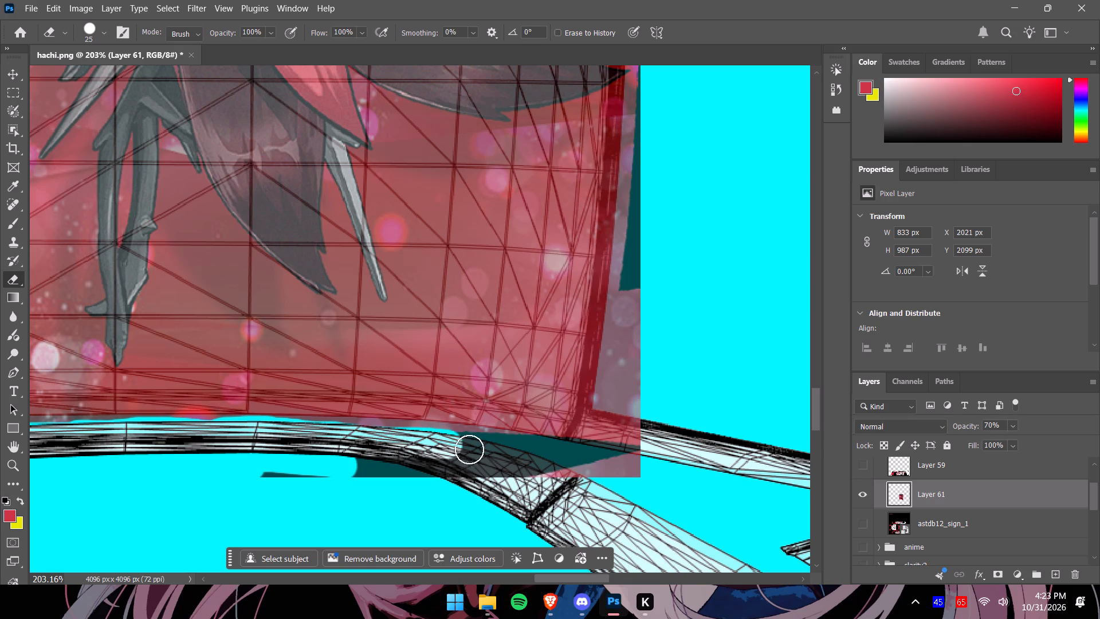
left_click_drag(469, 449, 550, 469)
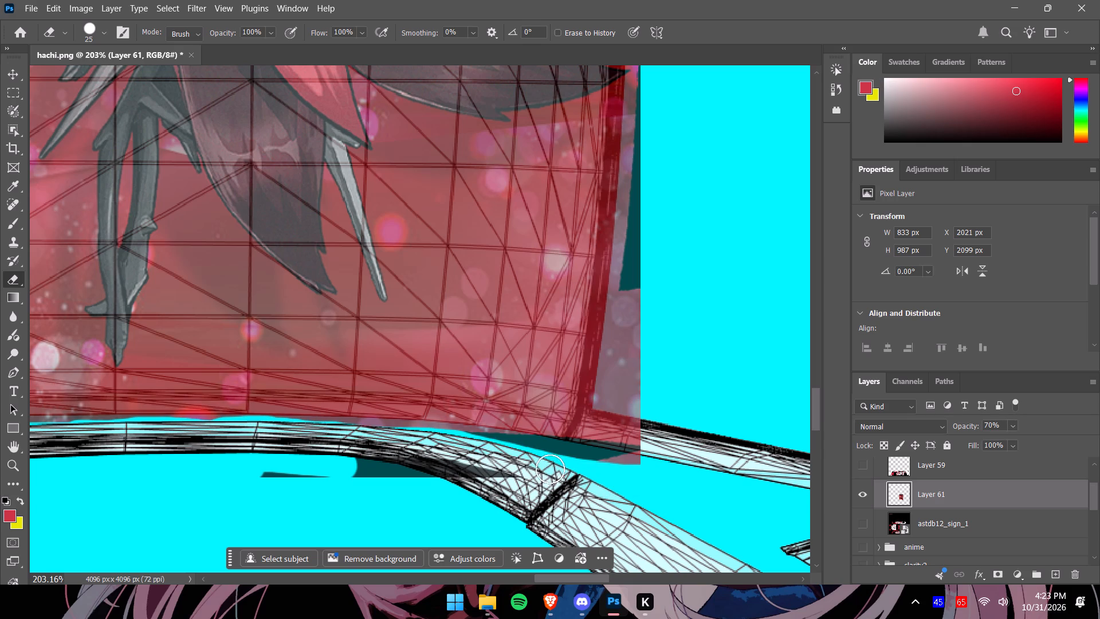
left_click_drag(550, 469, 361, 461)
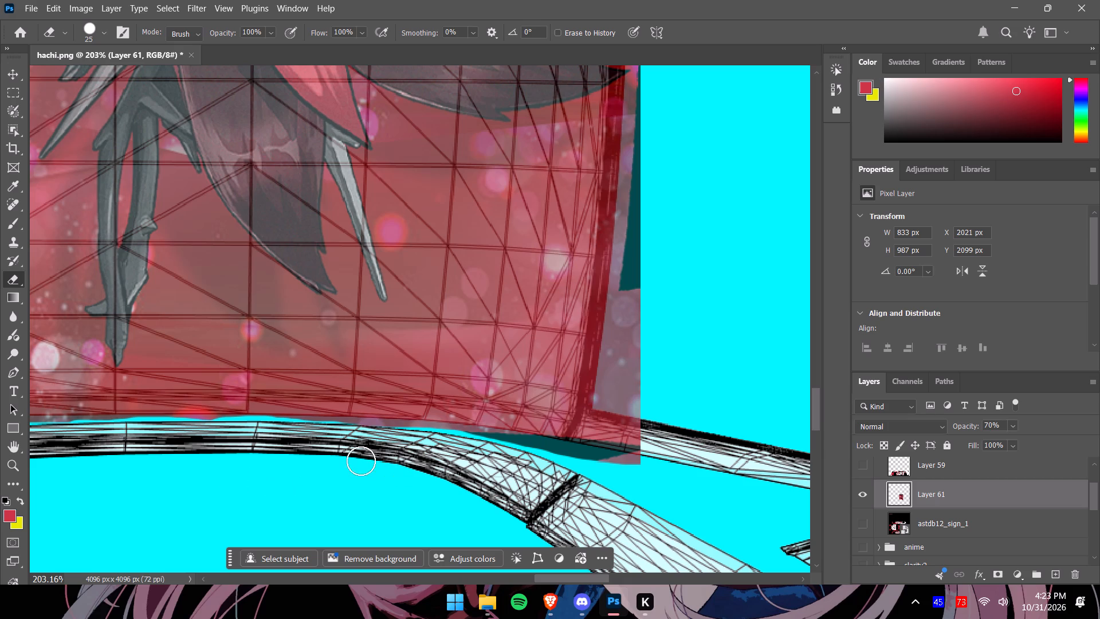
left_click_drag(361, 461, 409, 441)
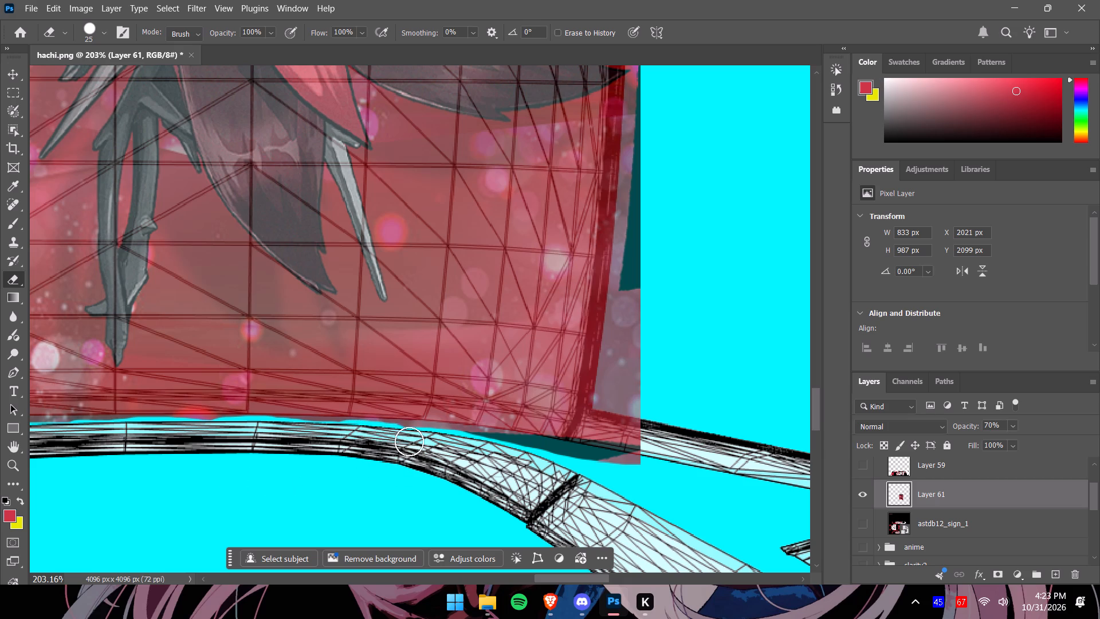
Erase the excess artwork outside the roof's lower rear corner, clearing the rear pillar strip and part of the rear edge.
left_click_drag(409, 441, 630, 424)
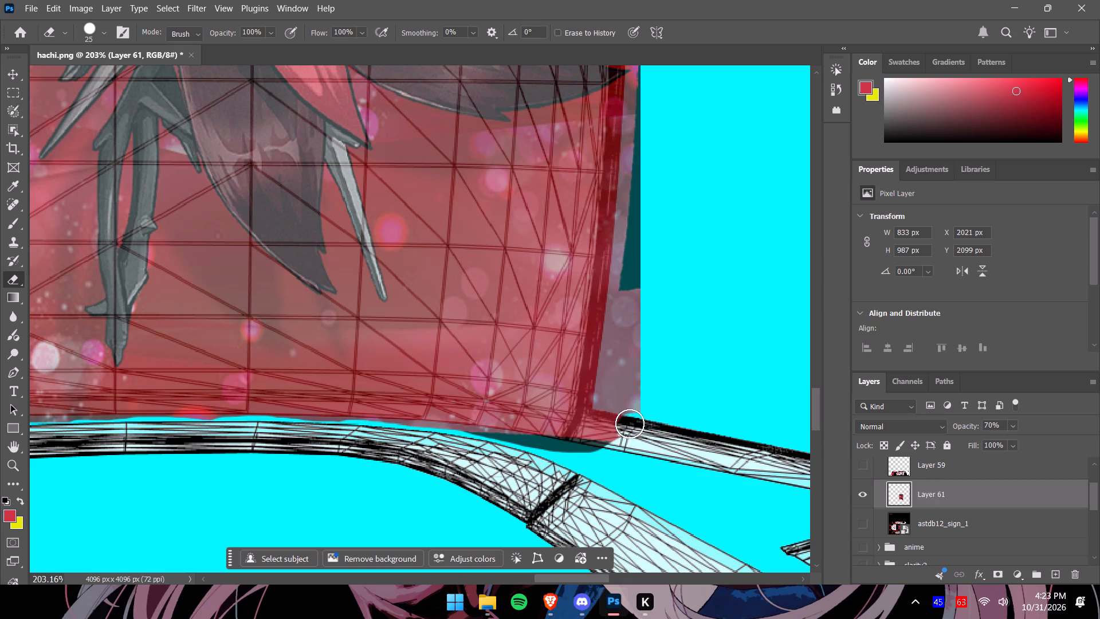
left_click_drag(630, 424, 581, 454)
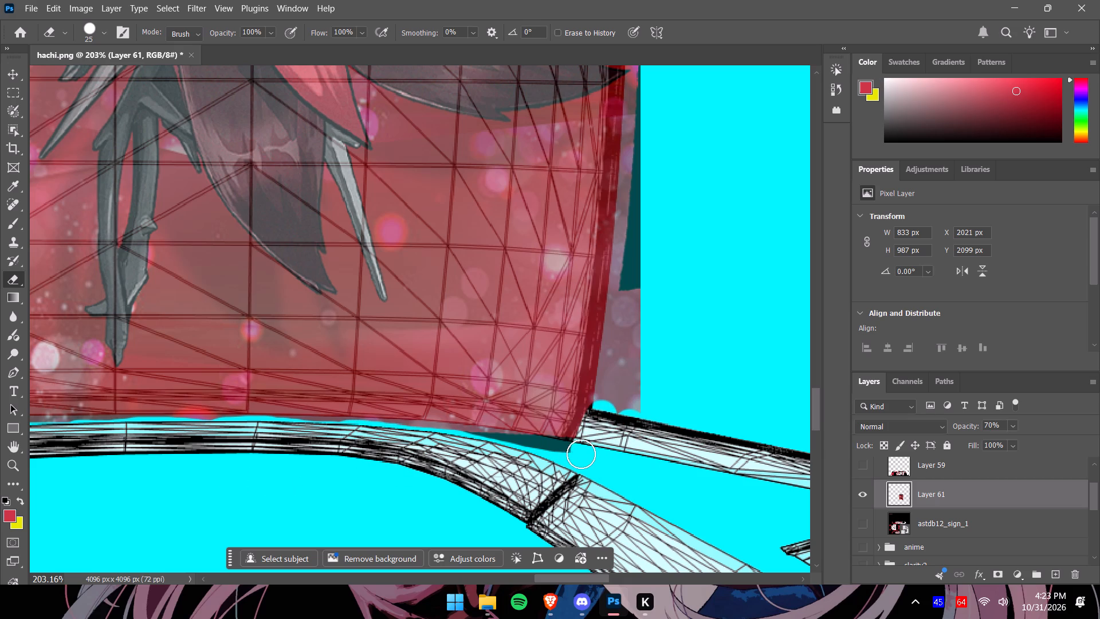
left_click_drag(581, 454, 635, 424)
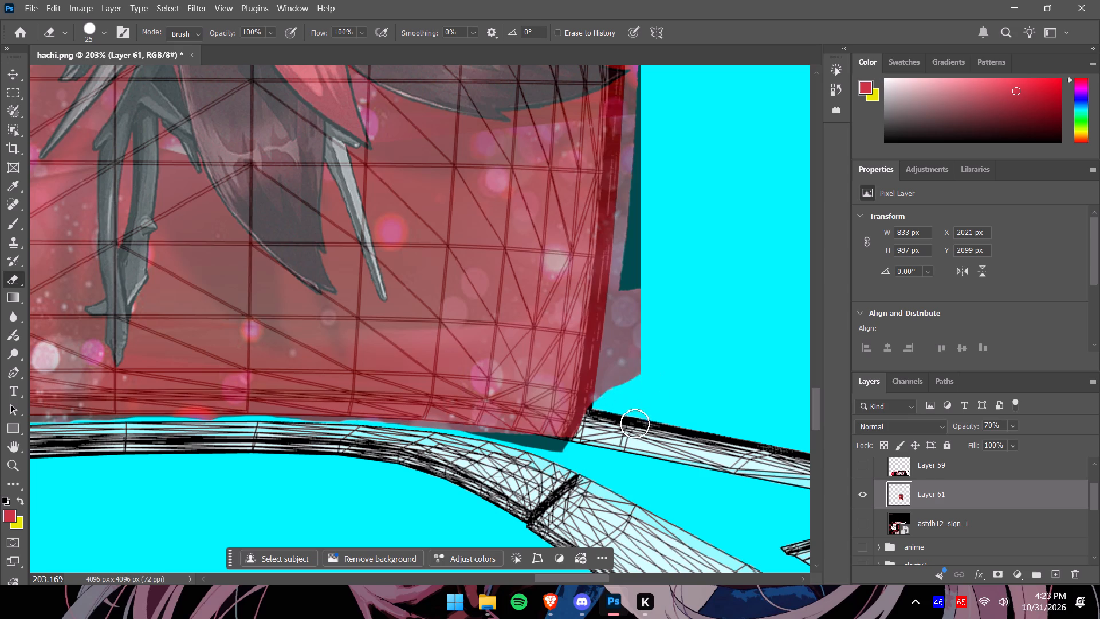
left_click_drag(635, 424, 642, 309)
Erase the roof artwork spilling over the rear pillar strip and rear pillar joint at the roof's upper rear corner.
left_click_drag(822, 408, 822, 399)
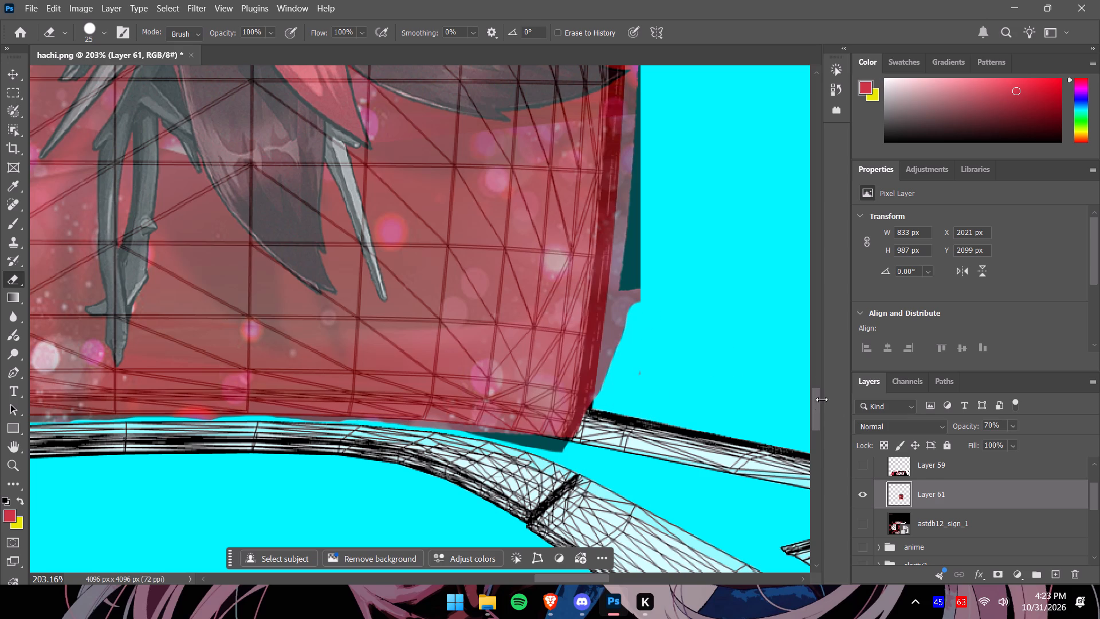
left_click_drag(822, 399, 821, 369)
left_click_drag(815, 395, 813, 306)
left_click_drag(642, 365, 642, 366)
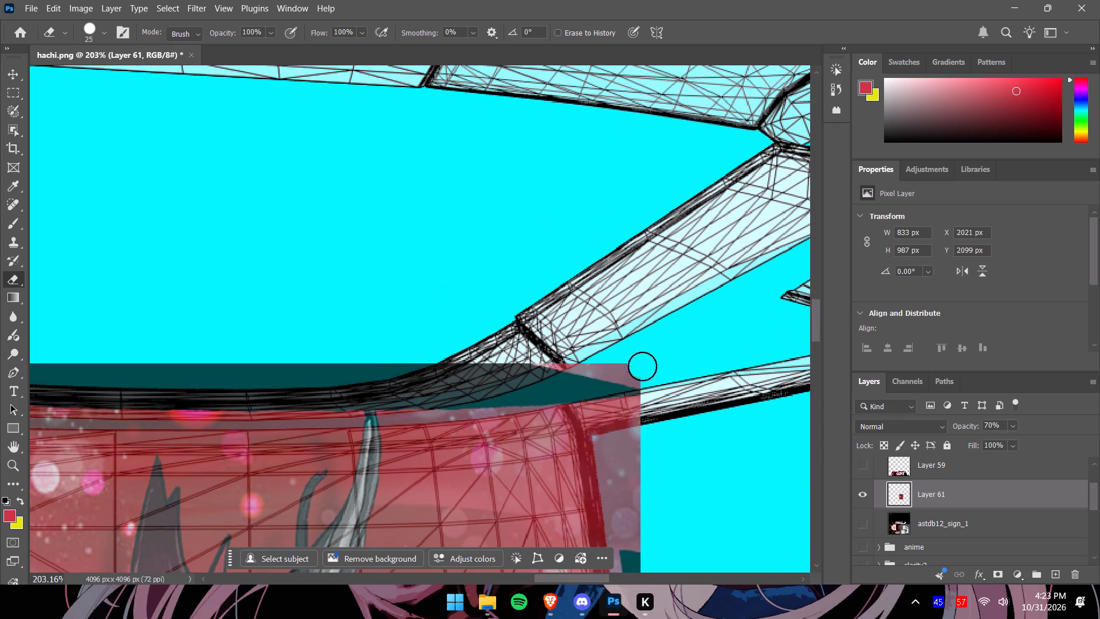
left_click_drag(642, 366, 594, 420)
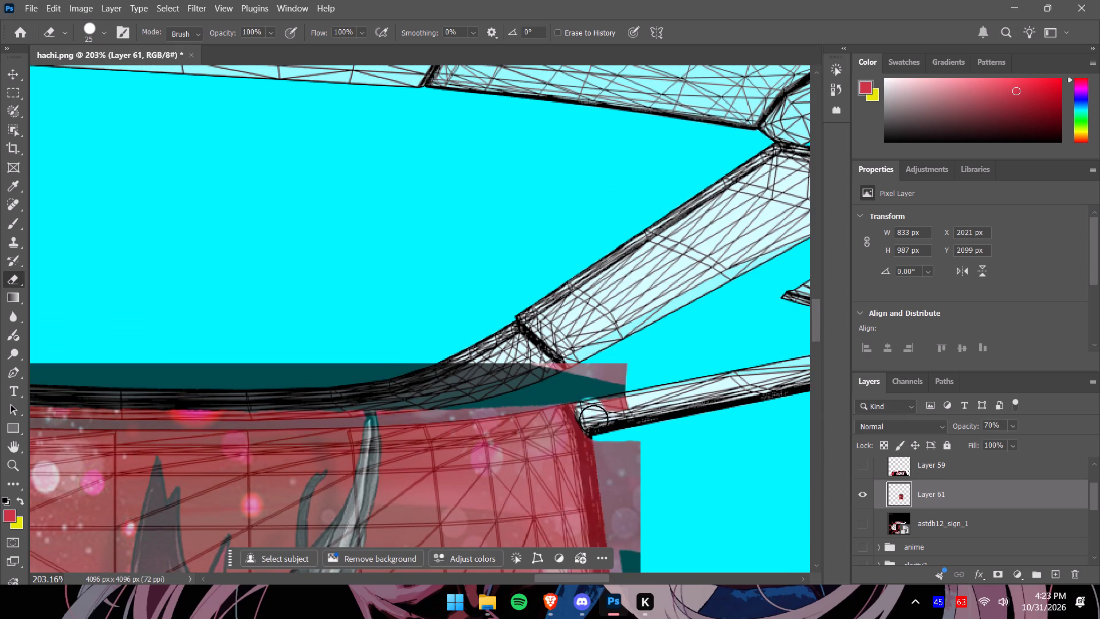
left_click_drag(594, 420, 634, 379)
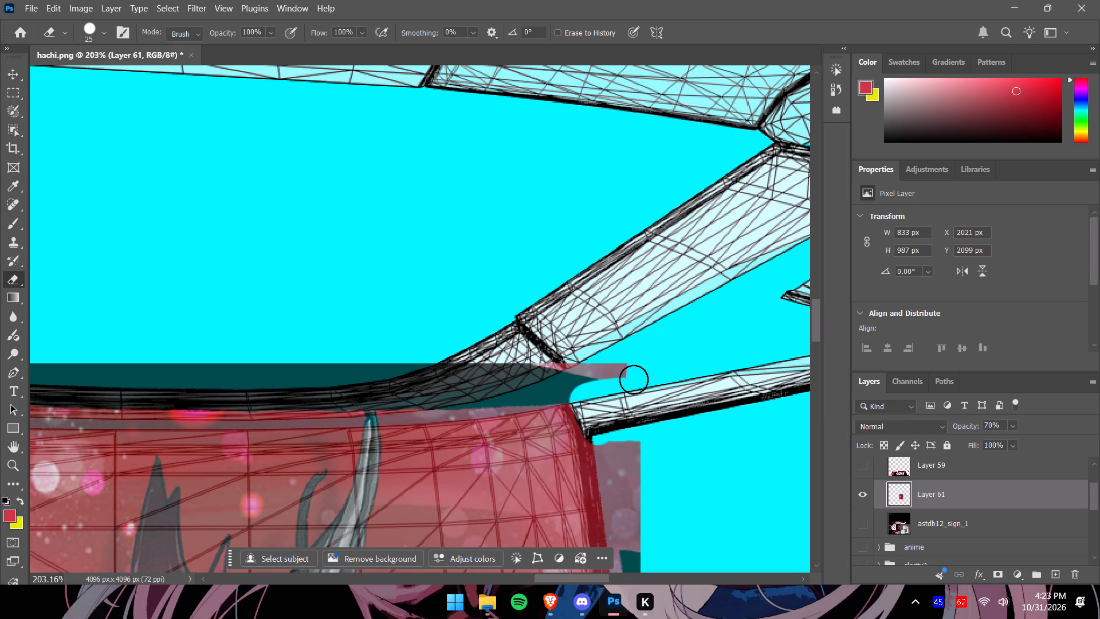
left_click_drag(634, 379, 564, 384)
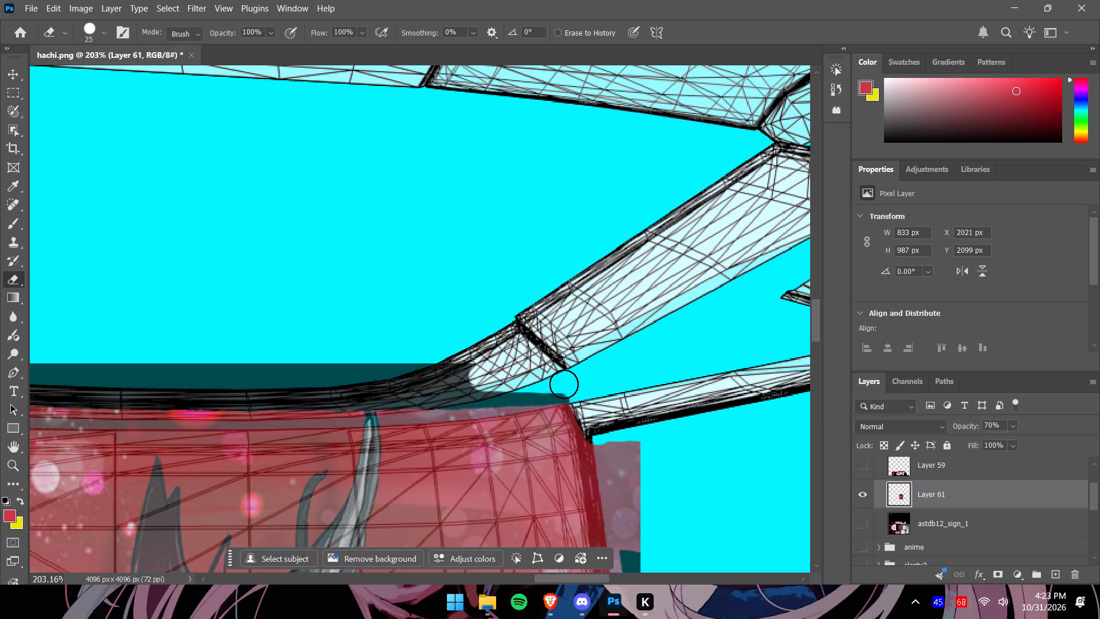
Erase the artwork overhanging the rear and middle portions of the side rail along the roof's upper edge.
left_click_drag(564, 384, 395, 398)
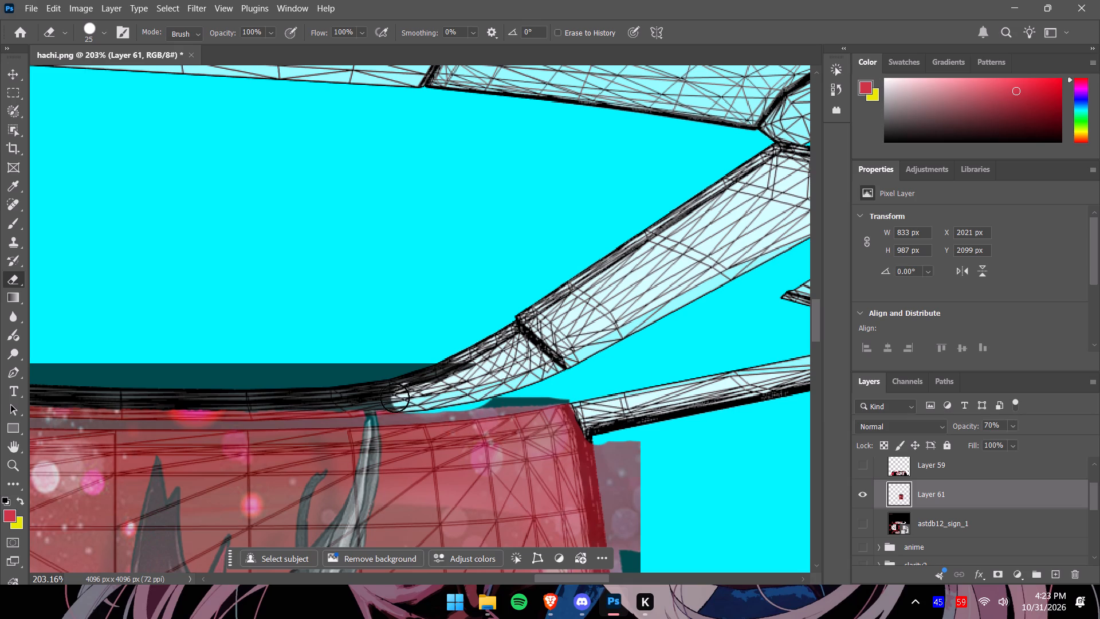
left_click_drag(395, 398, 385, 409)
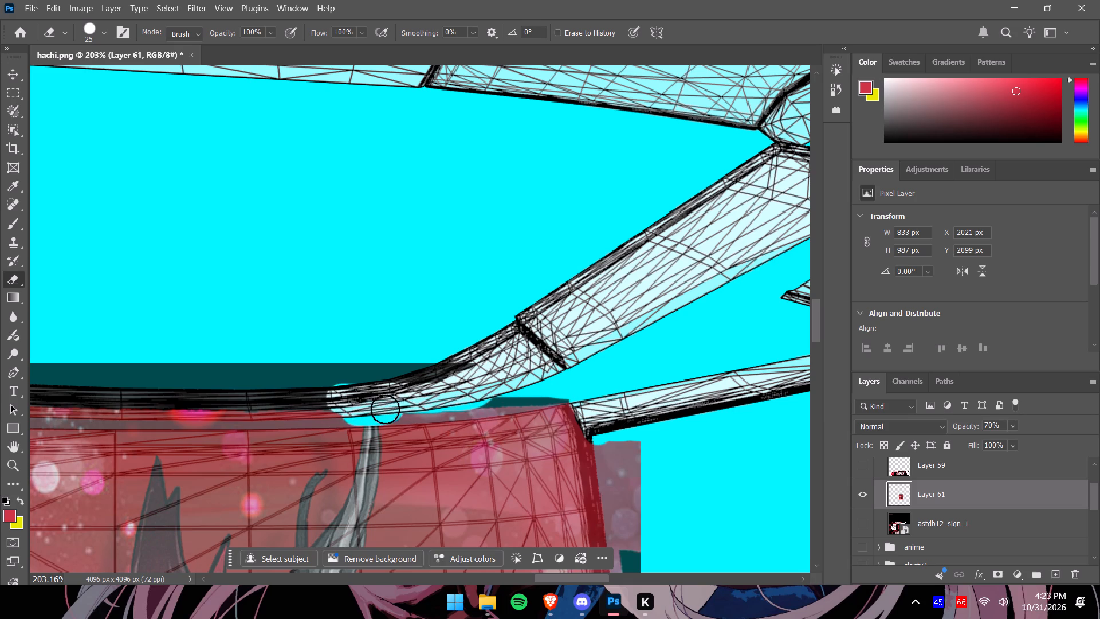
left_click_drag(385, 409, 275, 387)
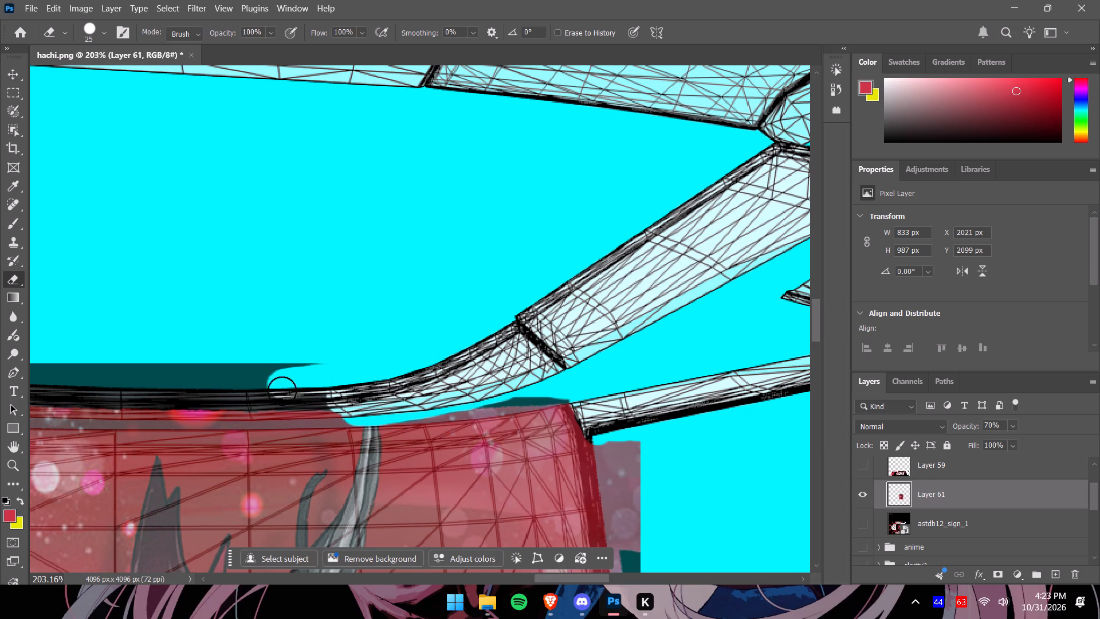
left_click_drag(535, 575, 496, 575)
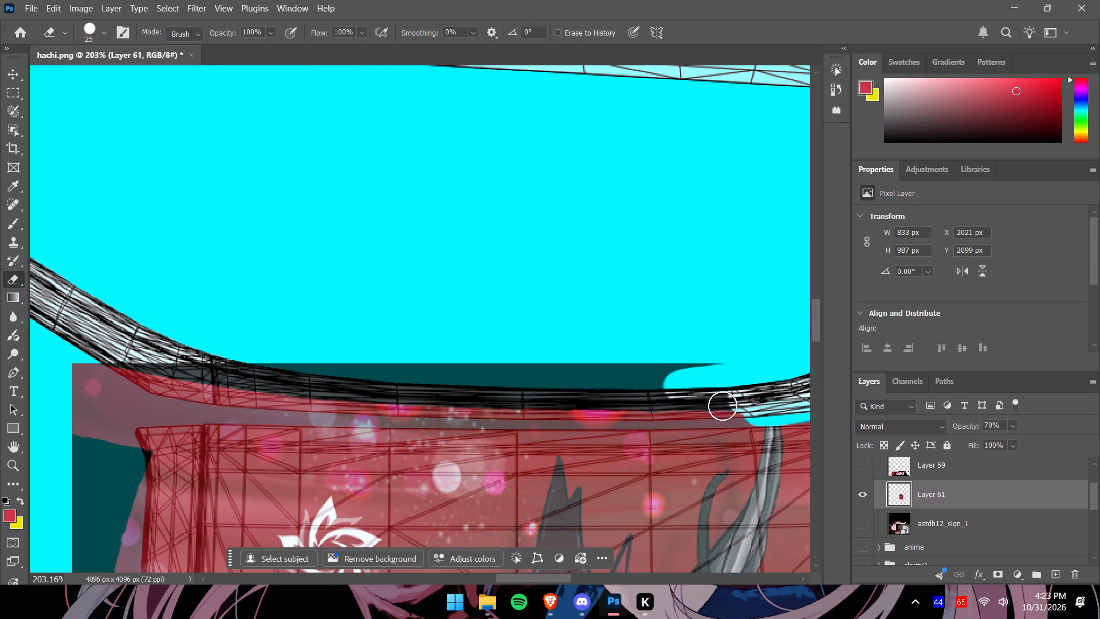
left_click_drag(742, 405, 584, 408)
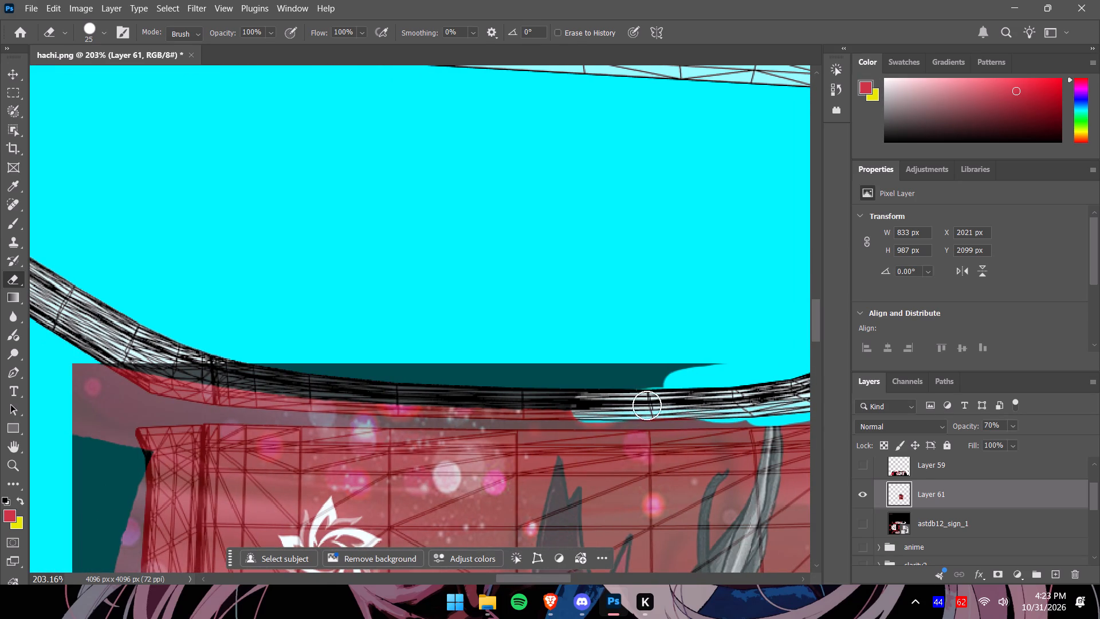
left_click_drag(704, 408, 489, 397)
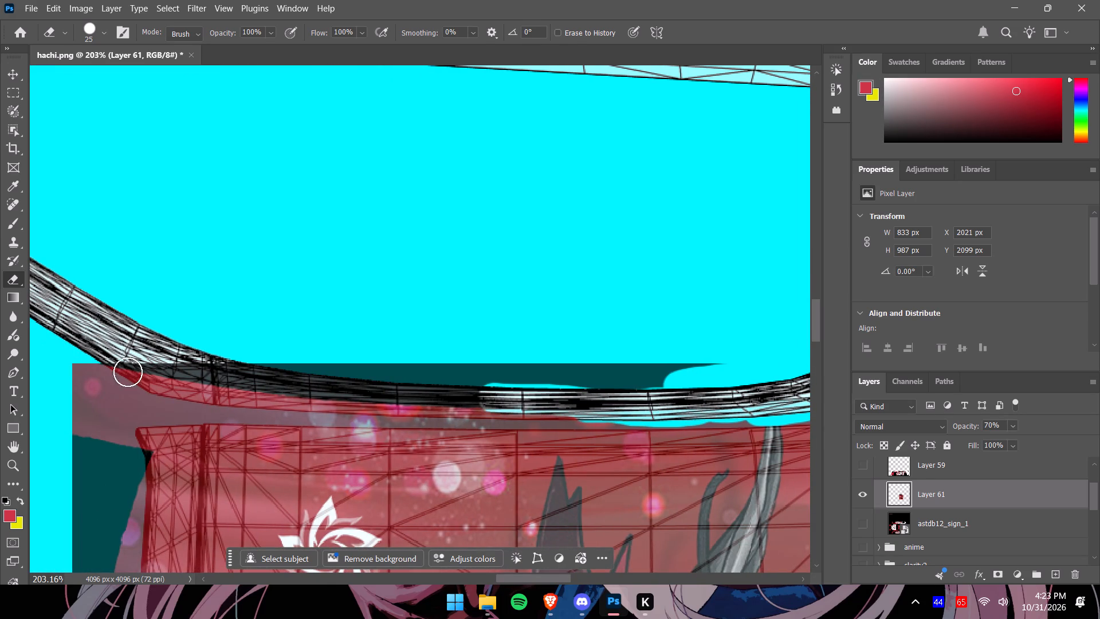
Erase the artwork over the front portion of the upper side rail and the leftover strip along the rail's outer edge.
left_click_drag(97, 361, 184, 393)
left_click_drag(132, 385, 237, 399)
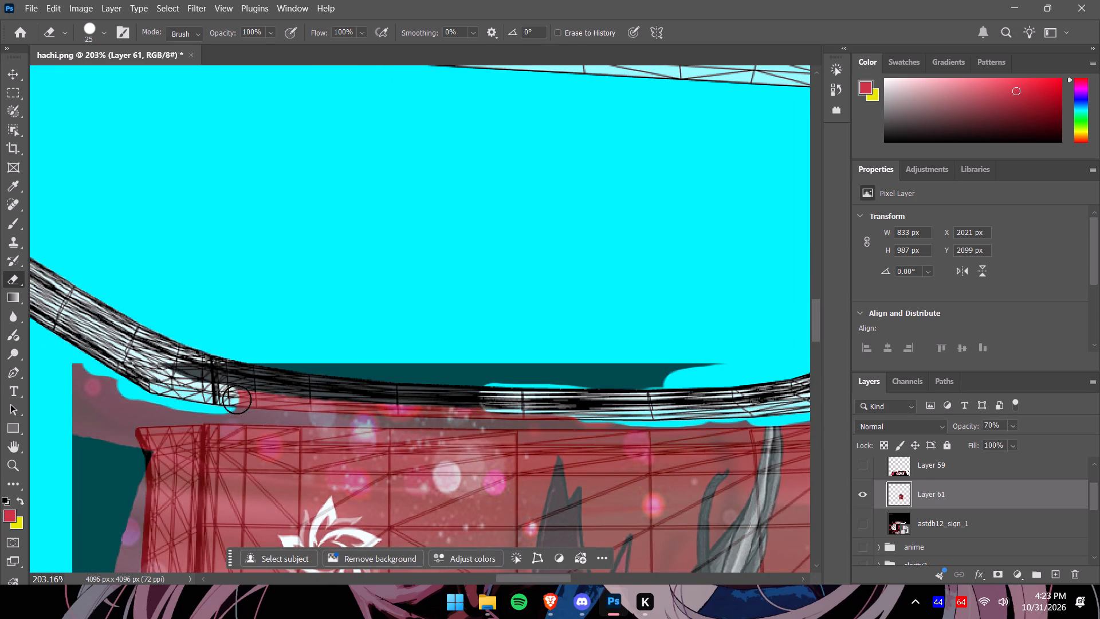
left_click_drag(237, 399, 542, 406)
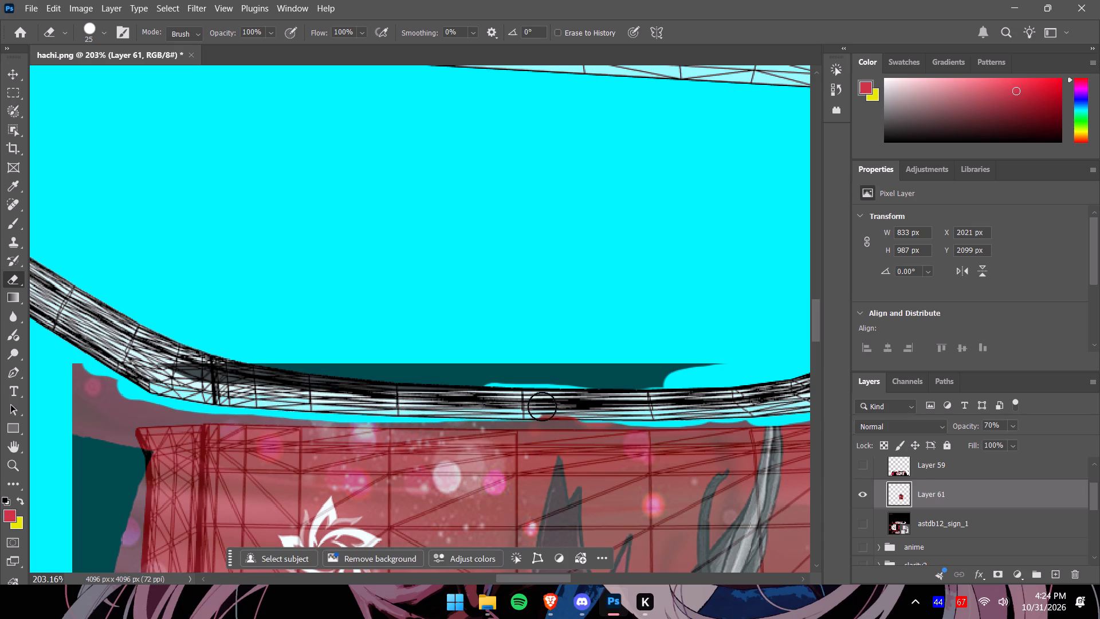
left_click_drag(542, 406, 628, 401)
left_click_drag(721, 365, 192, 373)
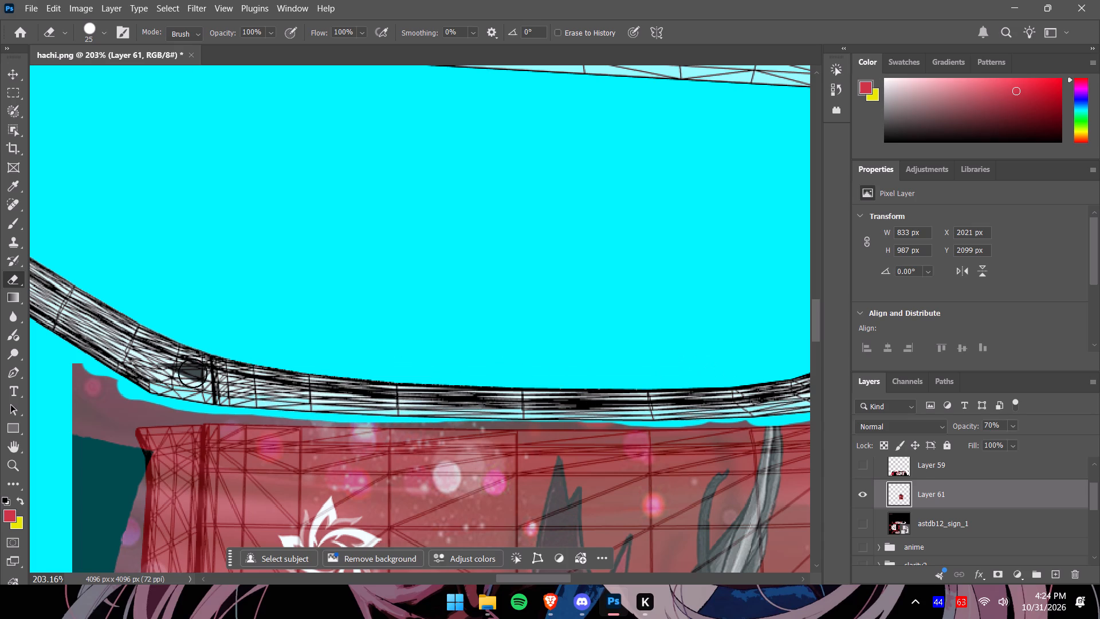
left_click_drag(192, 373, 146, 371)
left_click_drag(122, 369, 664, 383)
left_click_drag(343, 386, 445, 394)
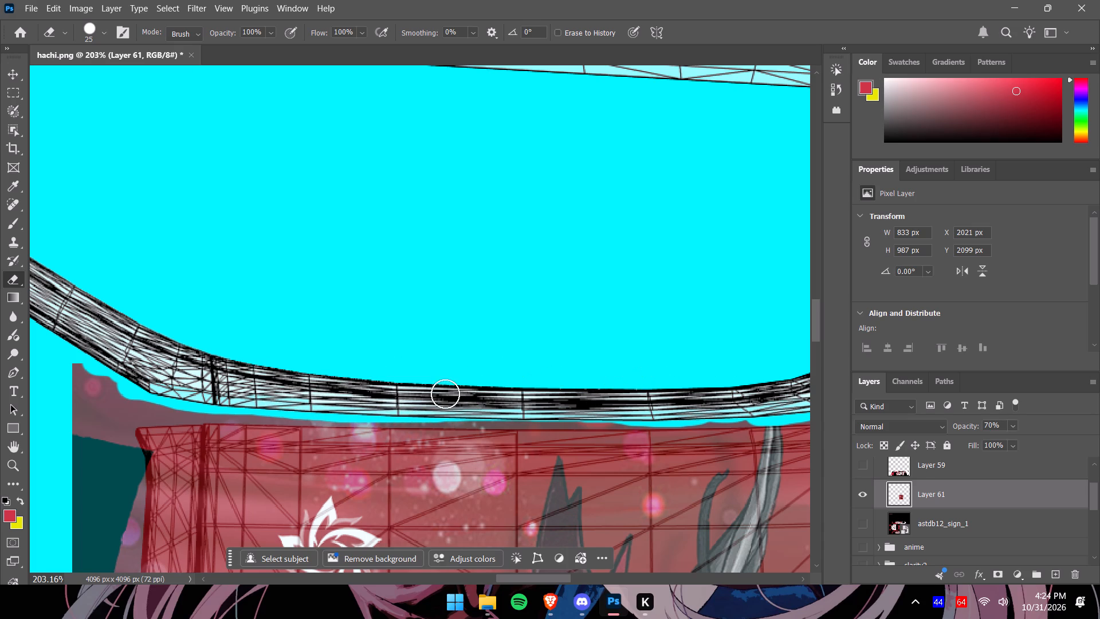
left_click_drag(445, 394, 712, 382)
left_click_drag(616, 412, 445, 410)
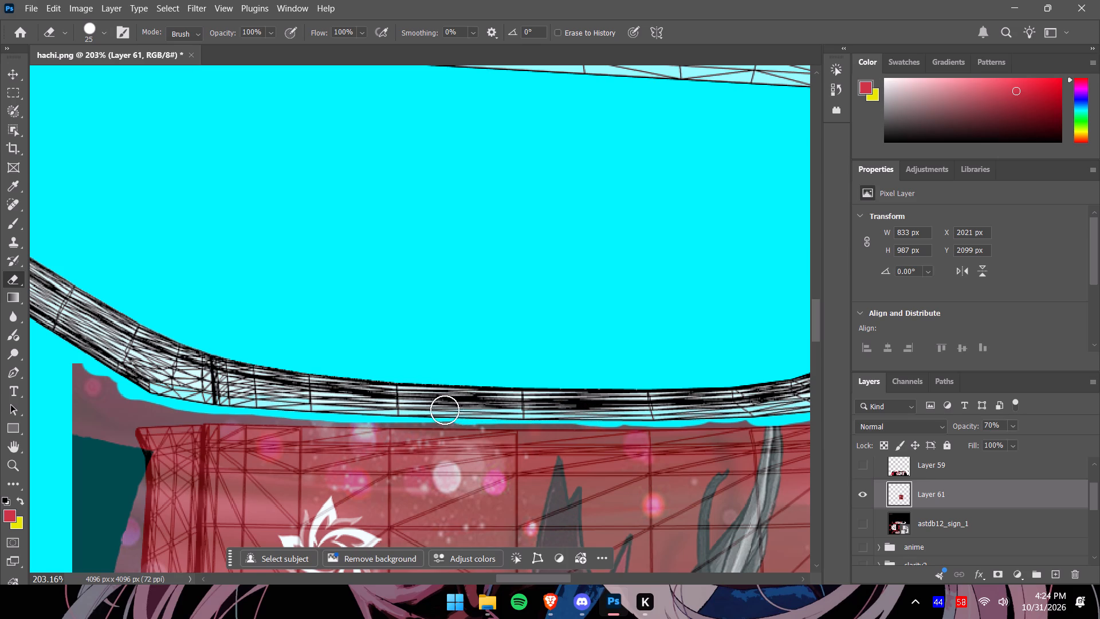
left_click_drag(445, 410, 410, 410)
Erase the excess artwork and black fill outside the roof's upper front corner.
scroll(406, 409, "down", 4, "alt")
left_click_drag(206, 394, 179, 436)
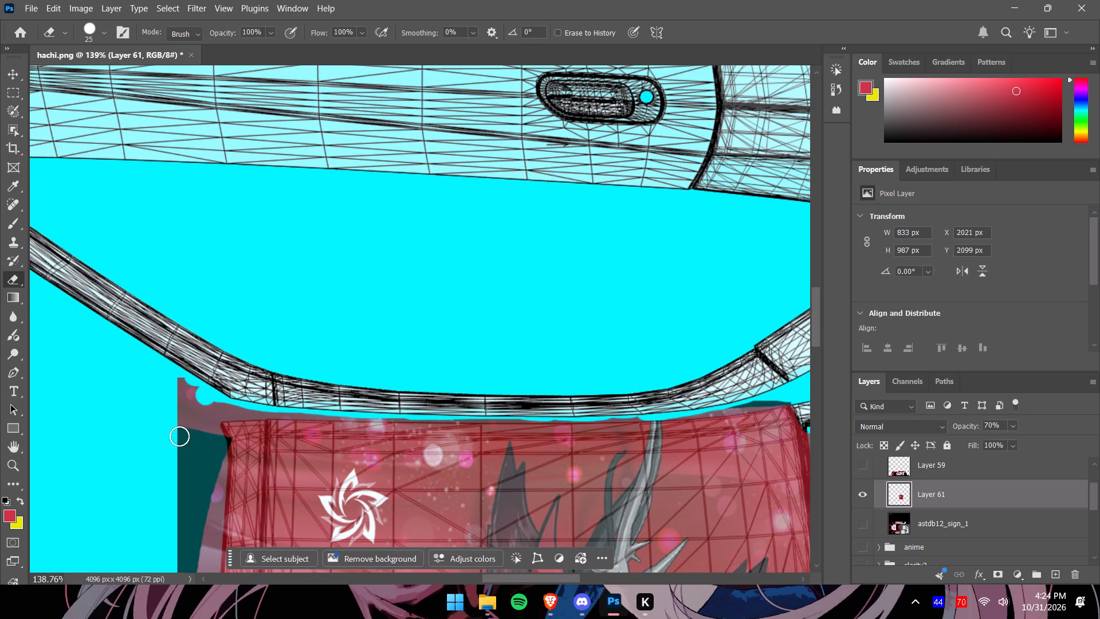
left_click_drag(179, 436, 206, 452)
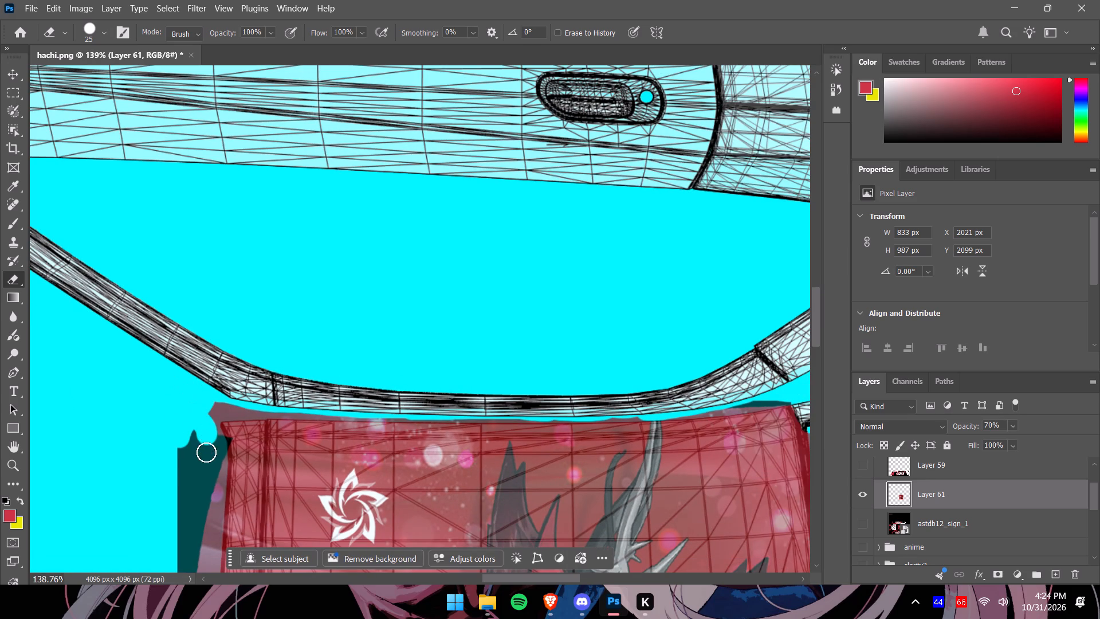
left_click_drag(206, 452, 203, 484)
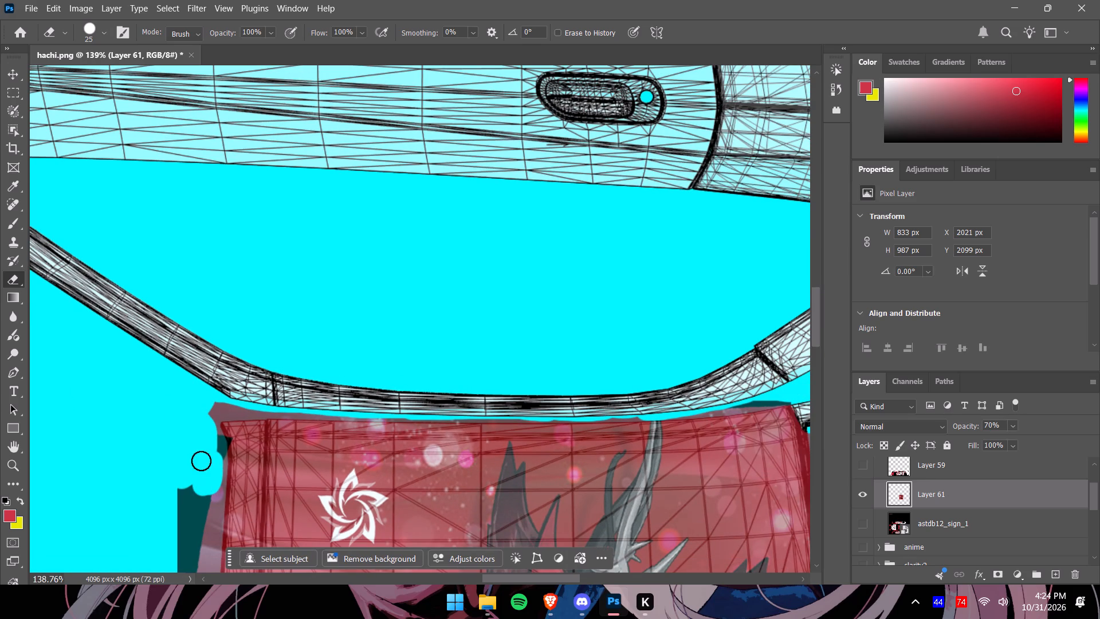
Set the opacity of the roof artwork layer, Layer 61, to 100%.
scroll(201, 461, "down", 4, "alt")
left_click_drag(817, 342, 826, 393)
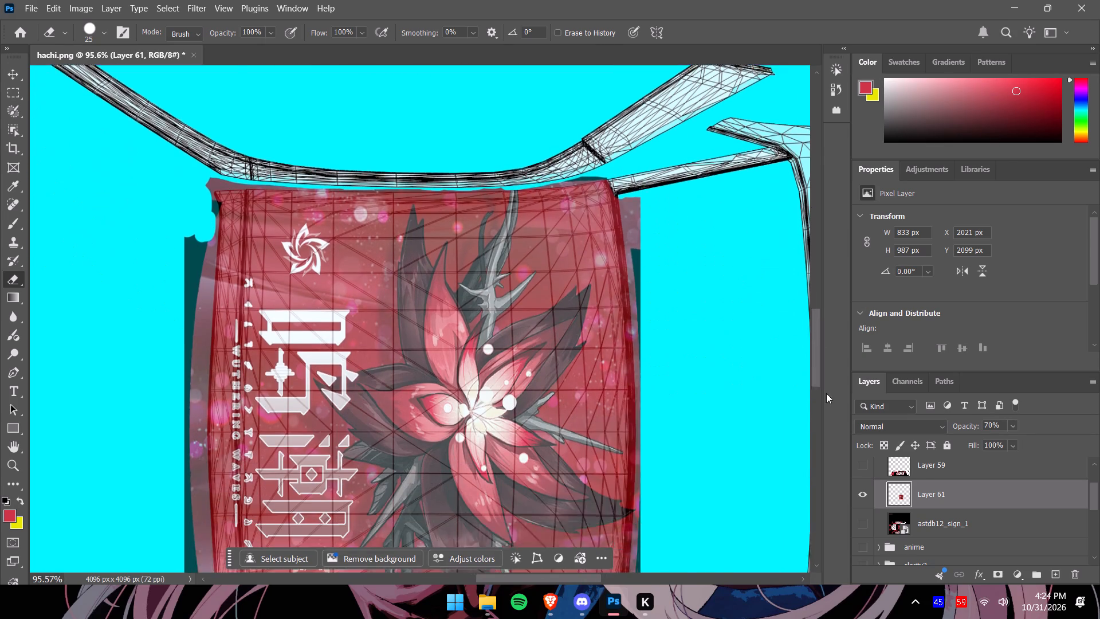
left_click_drag(826, 393, 824, 399)
scroll(685, 347, "down", 6, "alt")
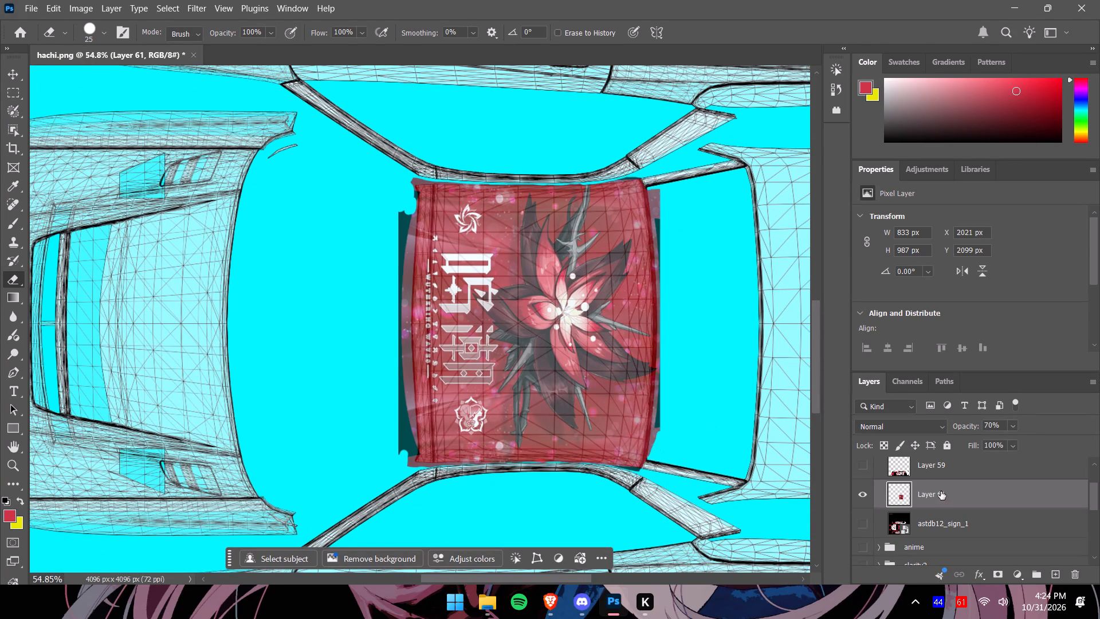
left_click(1016, 428)
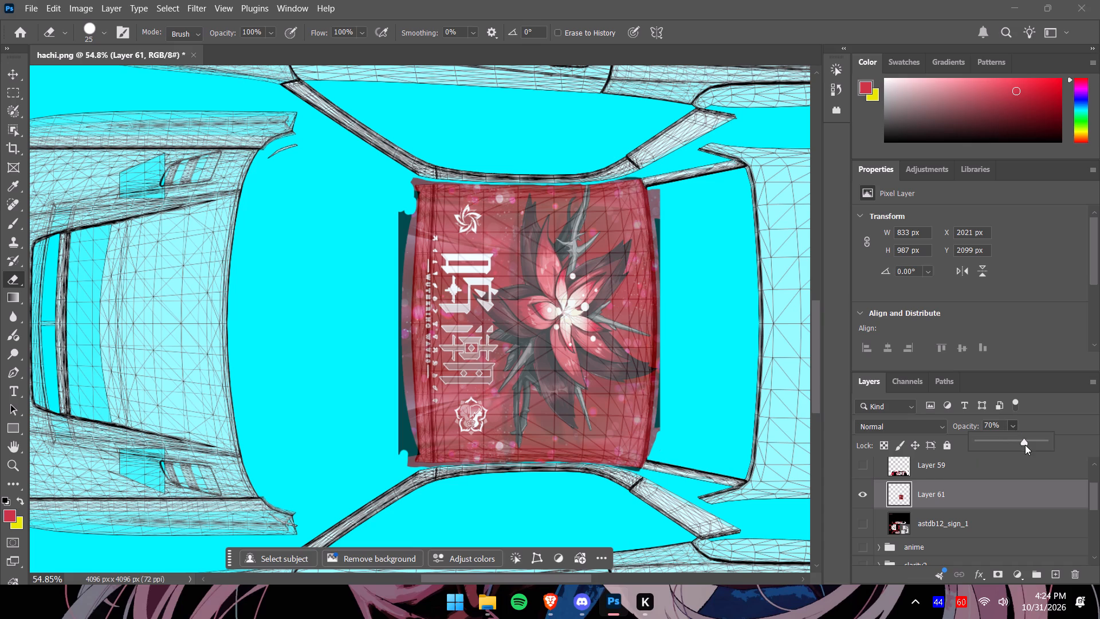
left_click_drag(1025, 445, 1074, 450)
left_click(1013, 428)
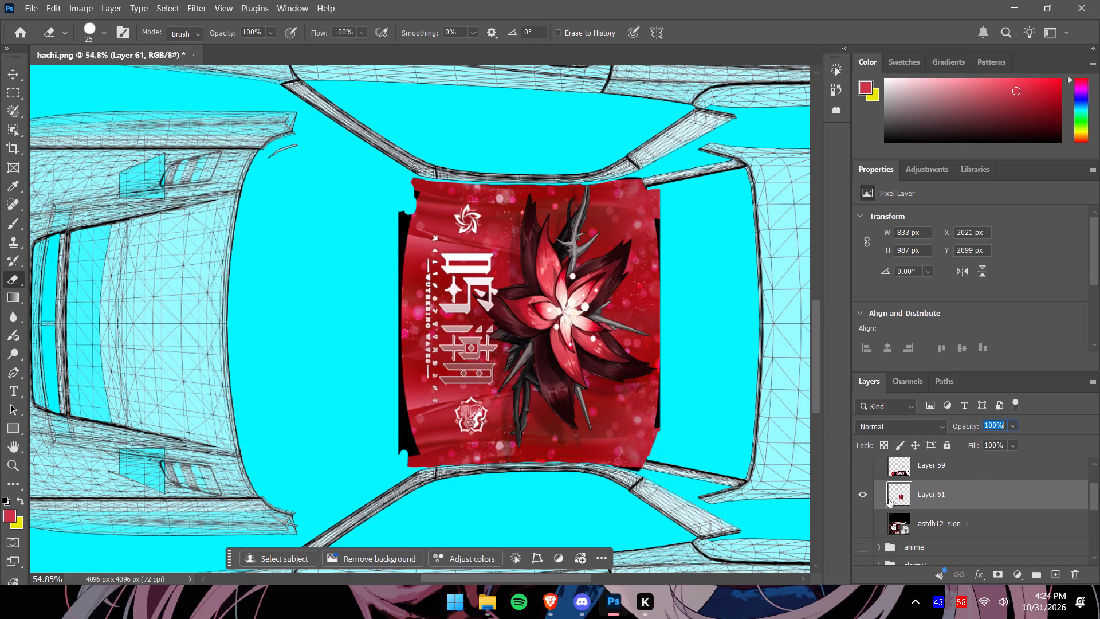
Hide Layer 61 and show the astdb12_sign_1 source livery layer.
left_click(865, 498)
left_click(866, 528)
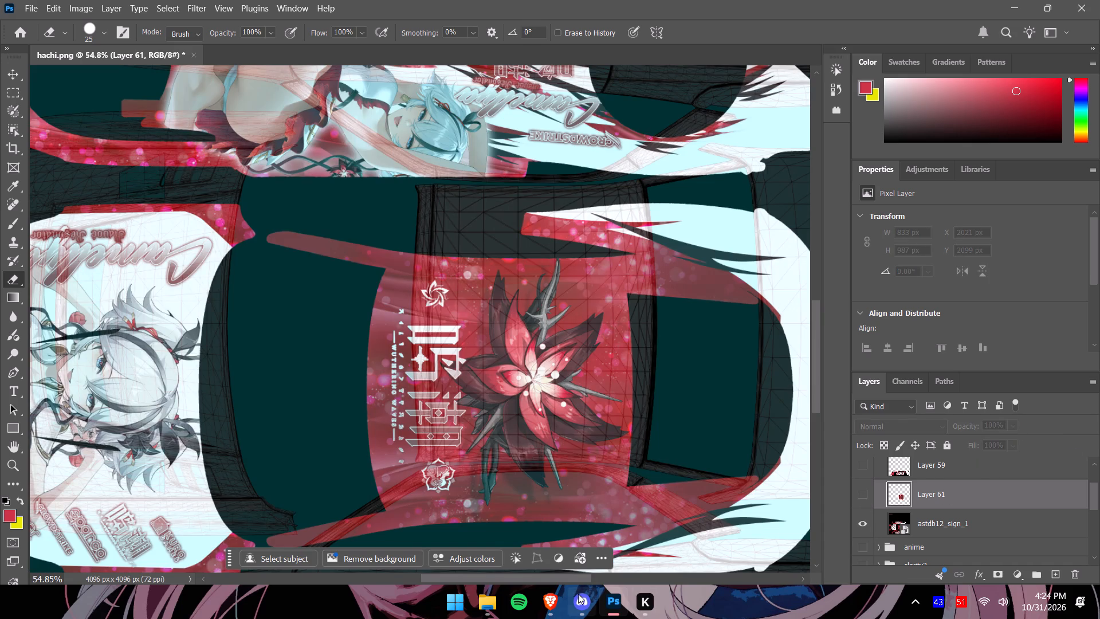
Examine the source livery against the wireframe, focusing on the trunk and rear bumper artwork and the overall panel layout.
scroll(612, 458, "down", 4)
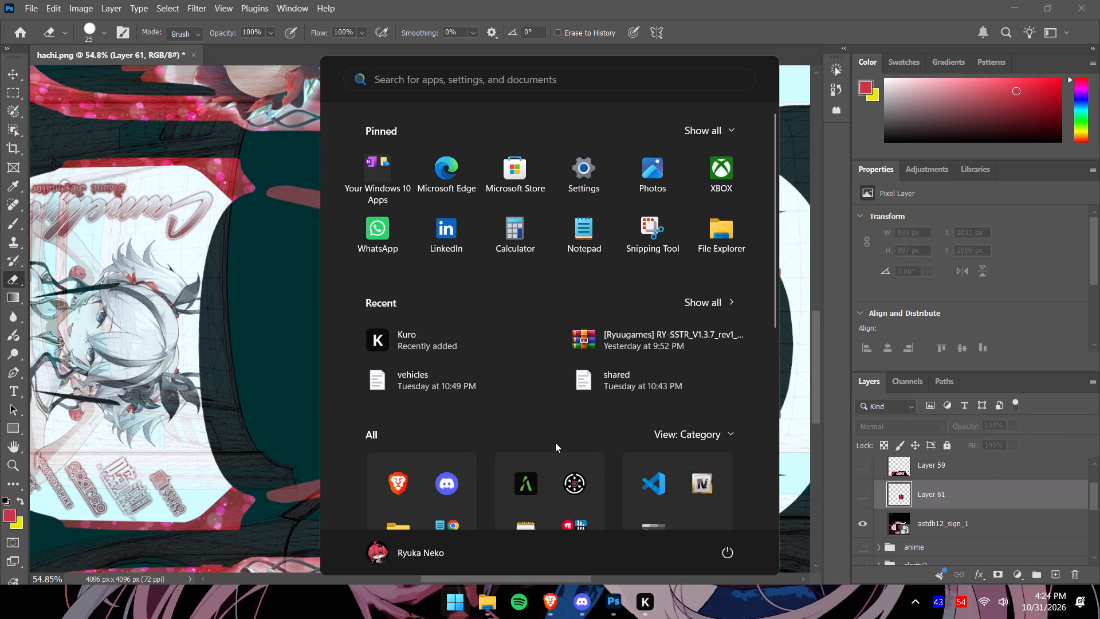
left_click(405, 0)
scroll(460, 276, "down", 2, "alt")
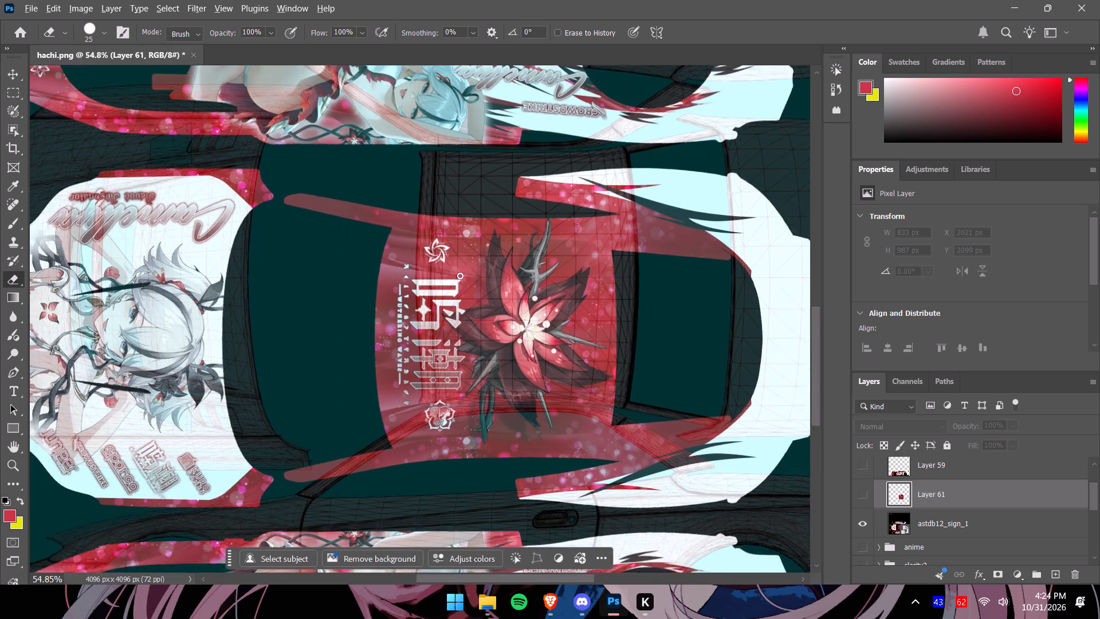
scroll(460, 276, "down", 3, "alt")
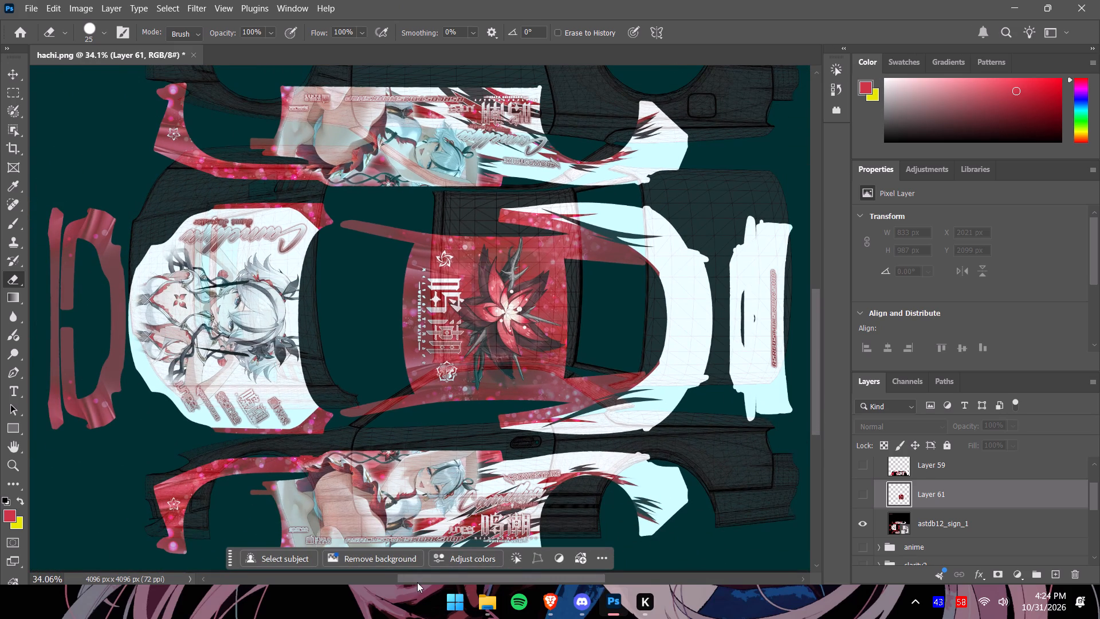
left_click_drag(417, 581, 435, 578)
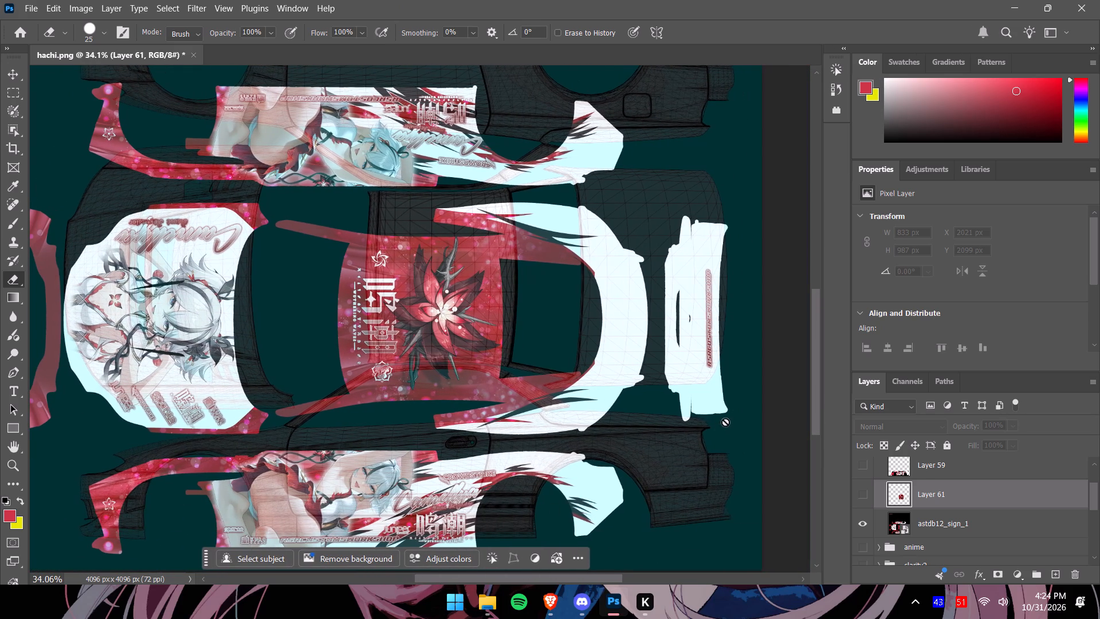
left_click_drag(597, 577, 631, 571)
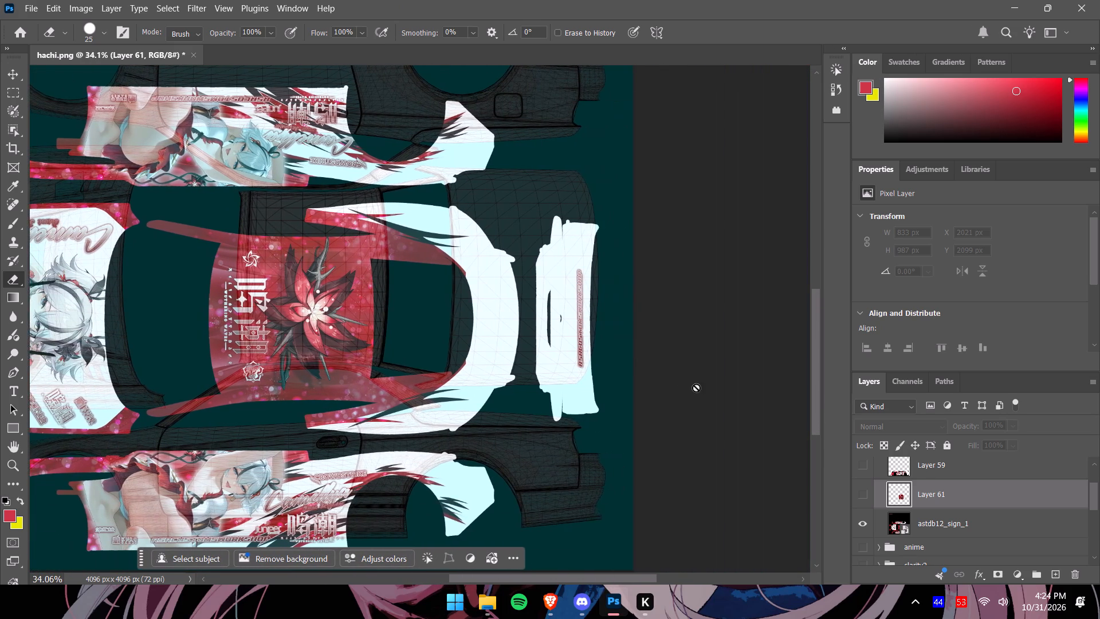
scroll(635, 346, "up", 10, "alt")
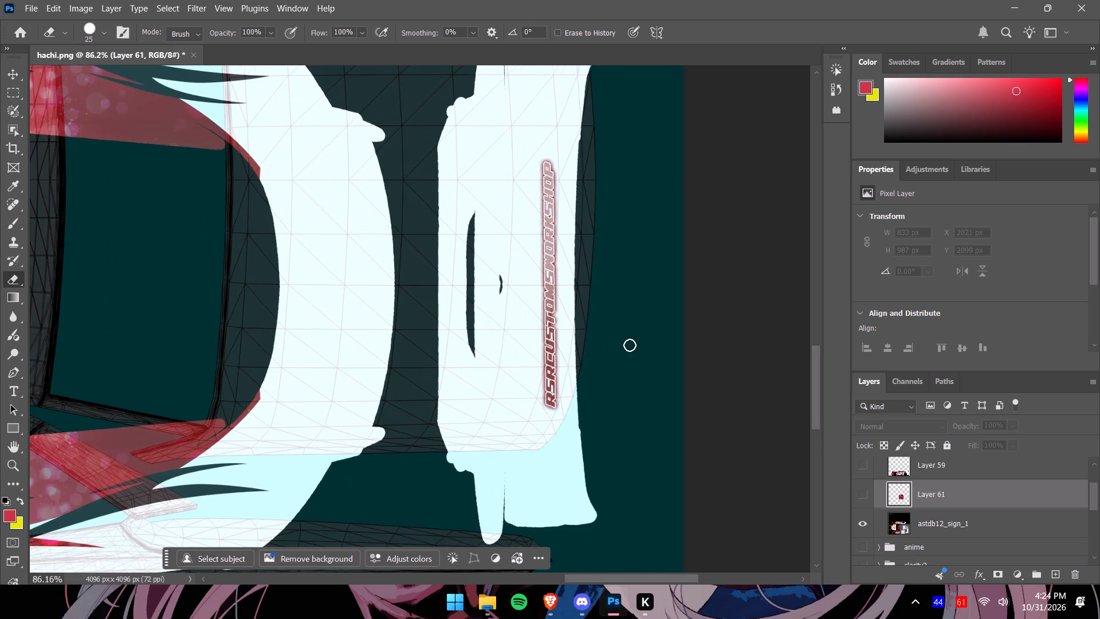
scroll(630, 345, "up", 1, "alt")
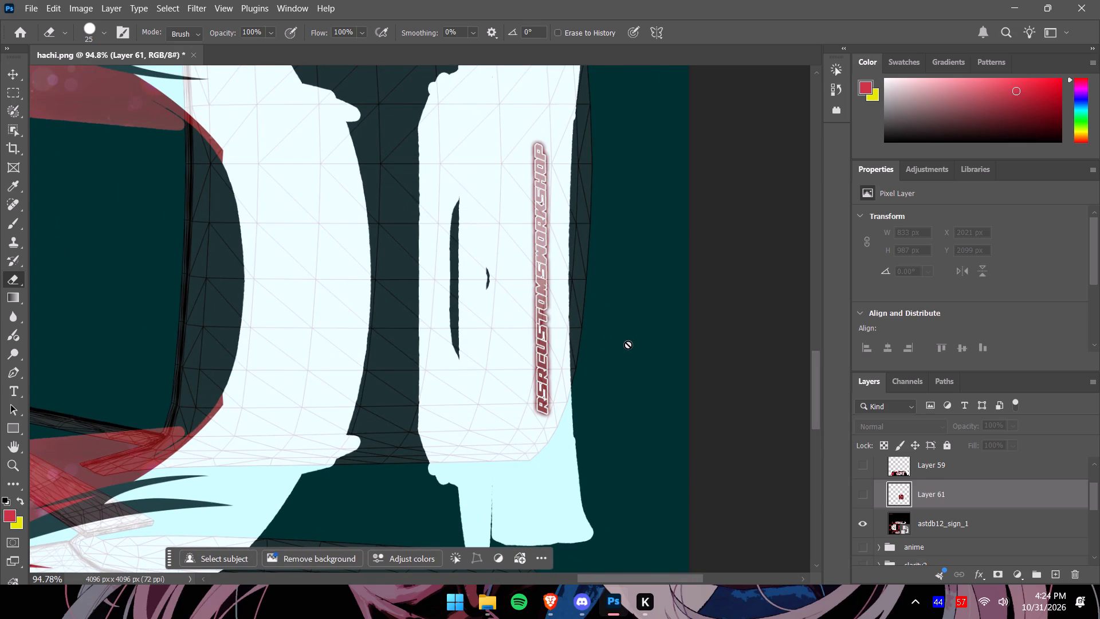
scroll(628, 344, "down", 2, "alt")
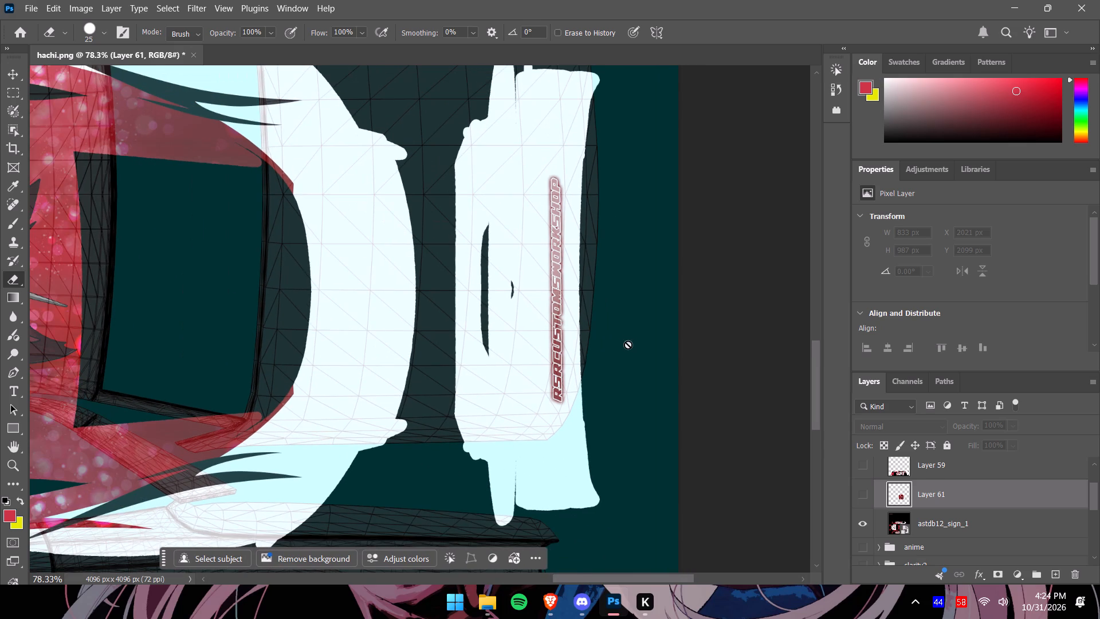
scroll(628, 344, "down", 14, "alt")
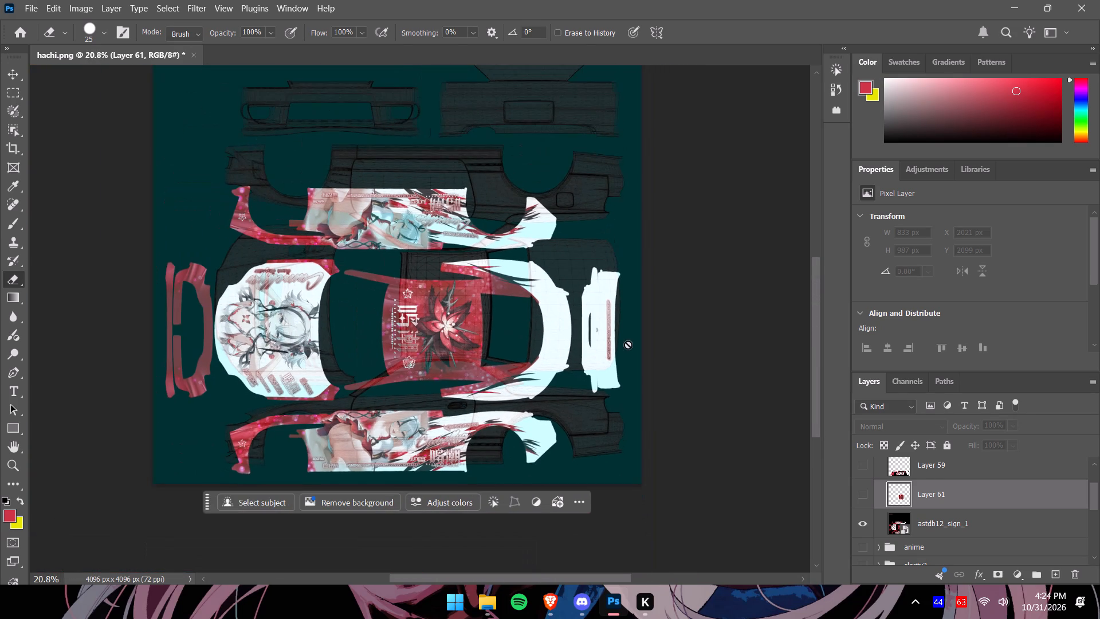
scroll(628, 344, "down", 2, "alt")
scroll(628, 344, "up", 4, "alt")
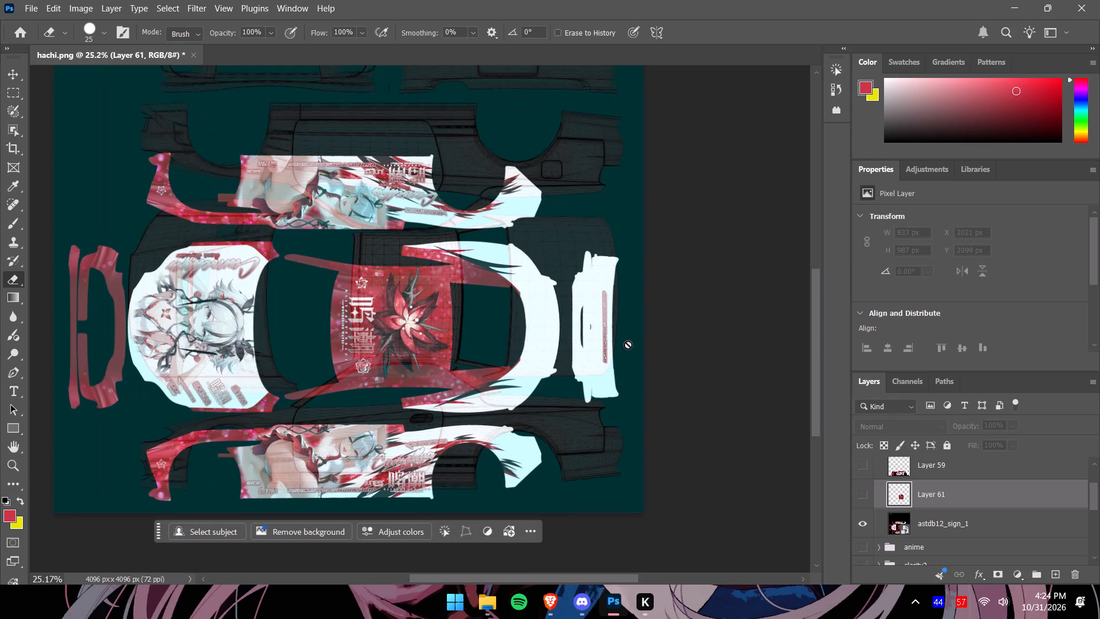
Examine the source livery's full panel layout against the wireframe, from the front bumper artwork to the rear panels.
scroll(628, 344, "up", 1, "alt")
scroll(628, 344, "down", 2, "alt")
scroll(628, 344, "up", 1, "alt")
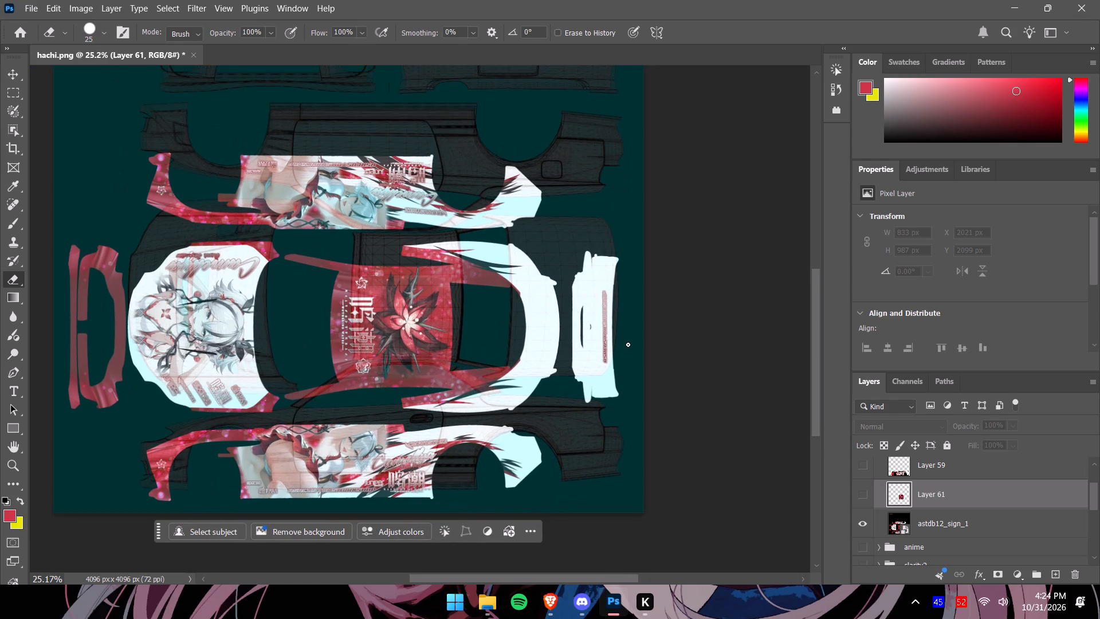
left_click_drag(540, 581, 505, 584)
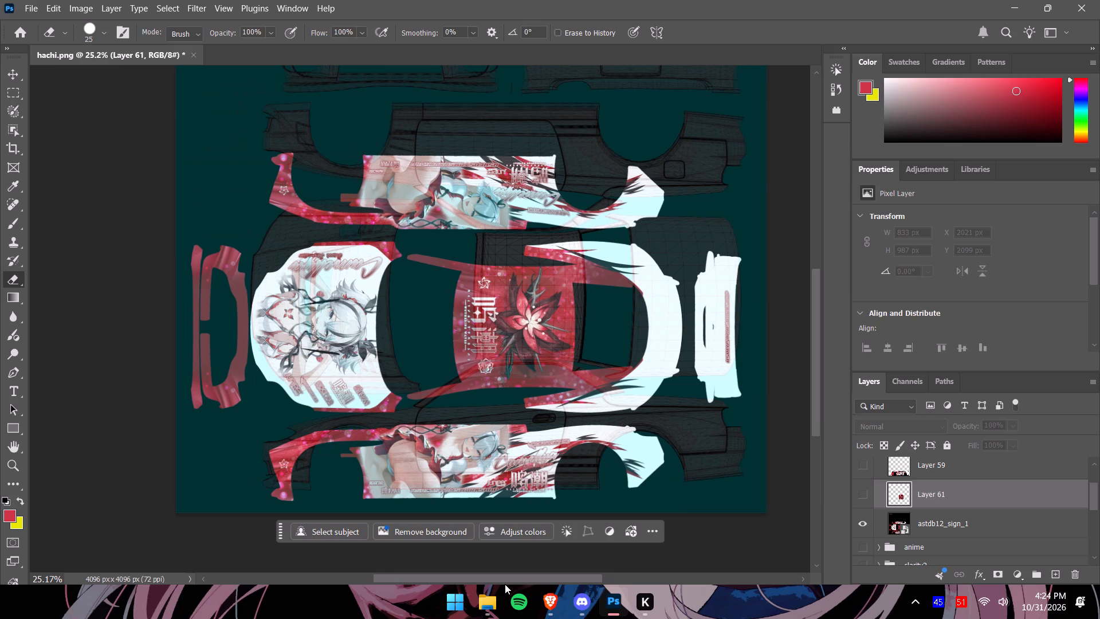
left_click_drag(505, 584, 502, 586)
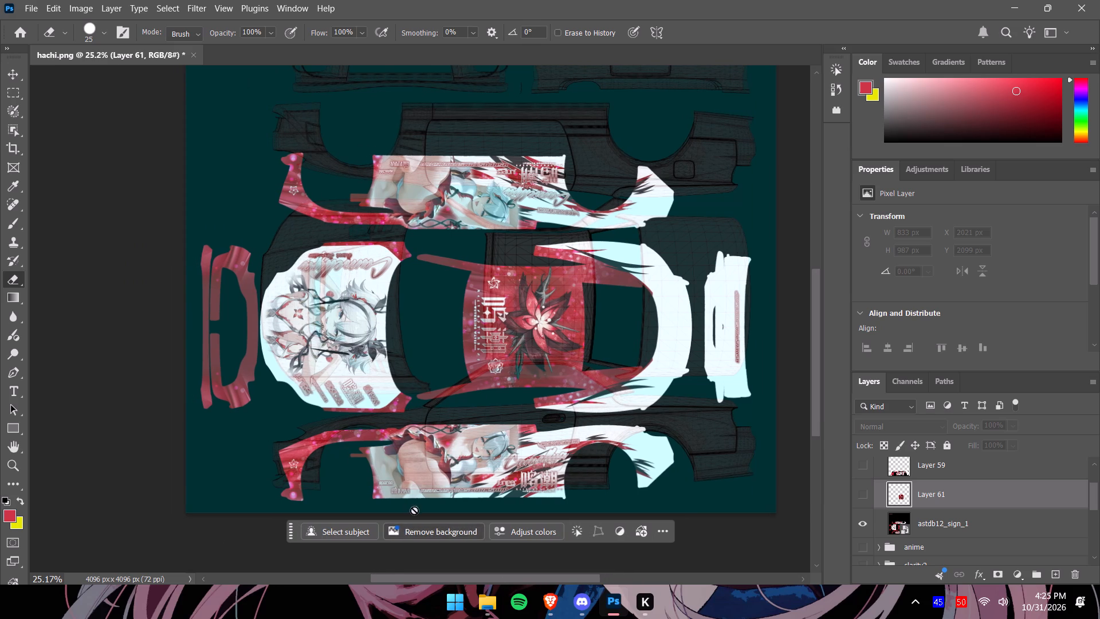
scroll(276, 416, "up", 4, "alt")
scroll(276, 415, "down", 3, "alt")
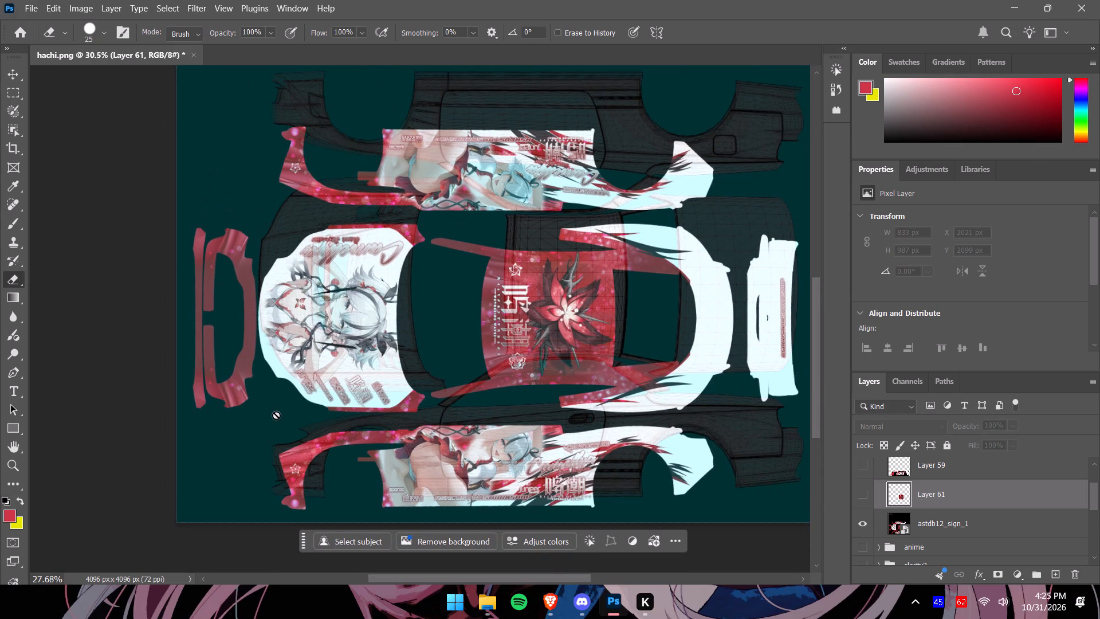
scroll(276, 415, "down", 1, "alt")
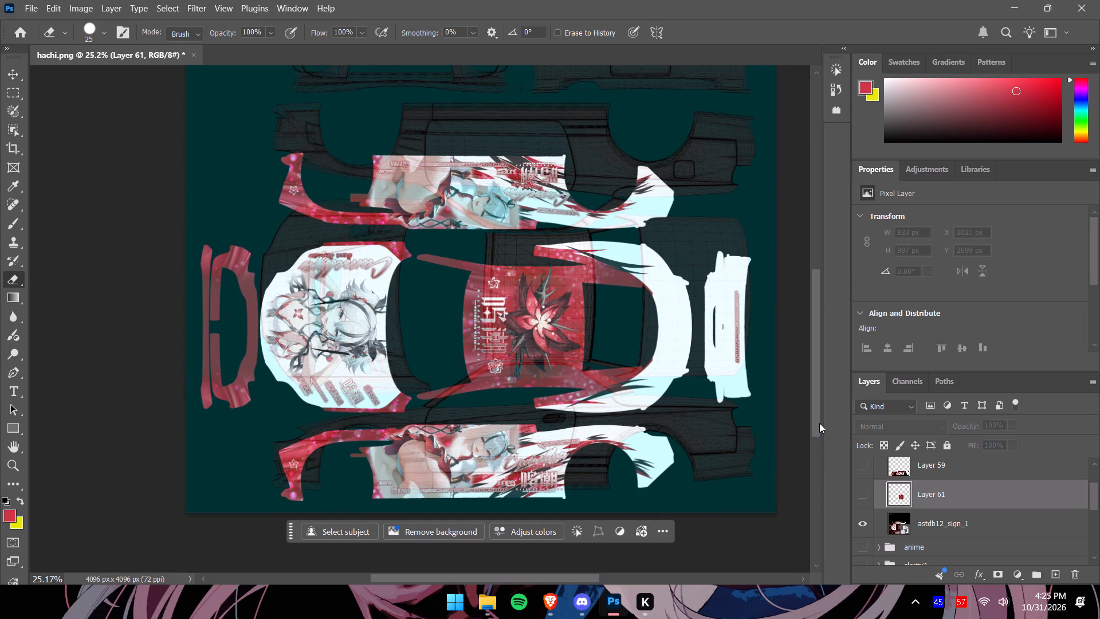
Hide the astdb12_sign_1 source livery and show the roof and side artwork on Layers 61, 59 and 60.
left_click(863, 524)
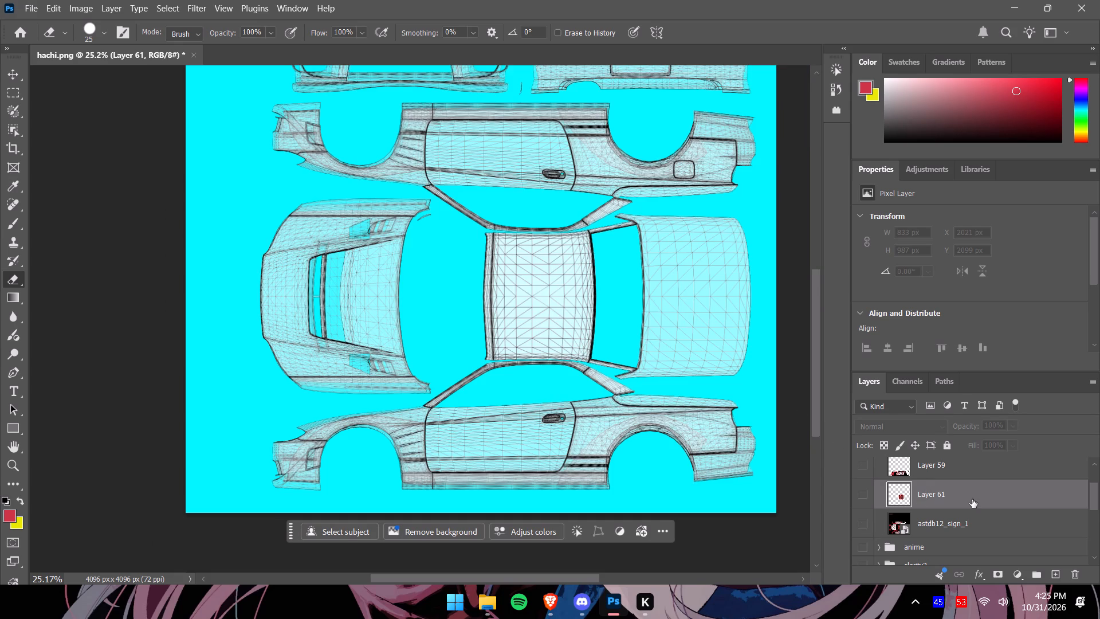
scroll(975, 499, "up", 2)
left_click(862, 537)
left_click(863, 501)
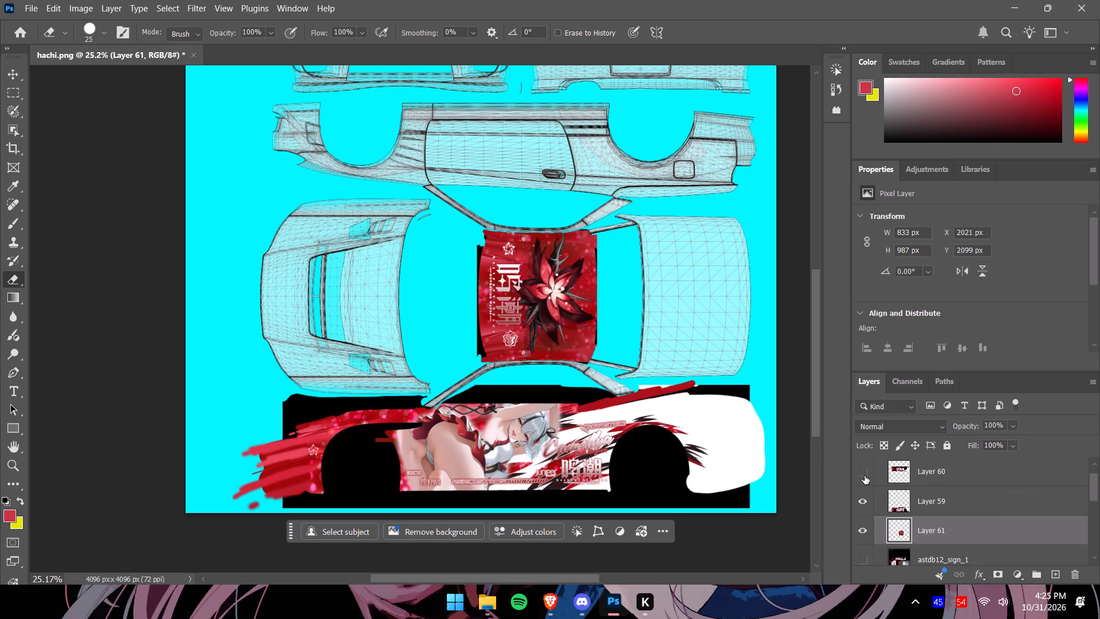
left_click(865, 475)
Sample the dark red from the front-end strokes of the upper side artwork as the Brush tool's colour.
scroll(876, 478, "up", 4)
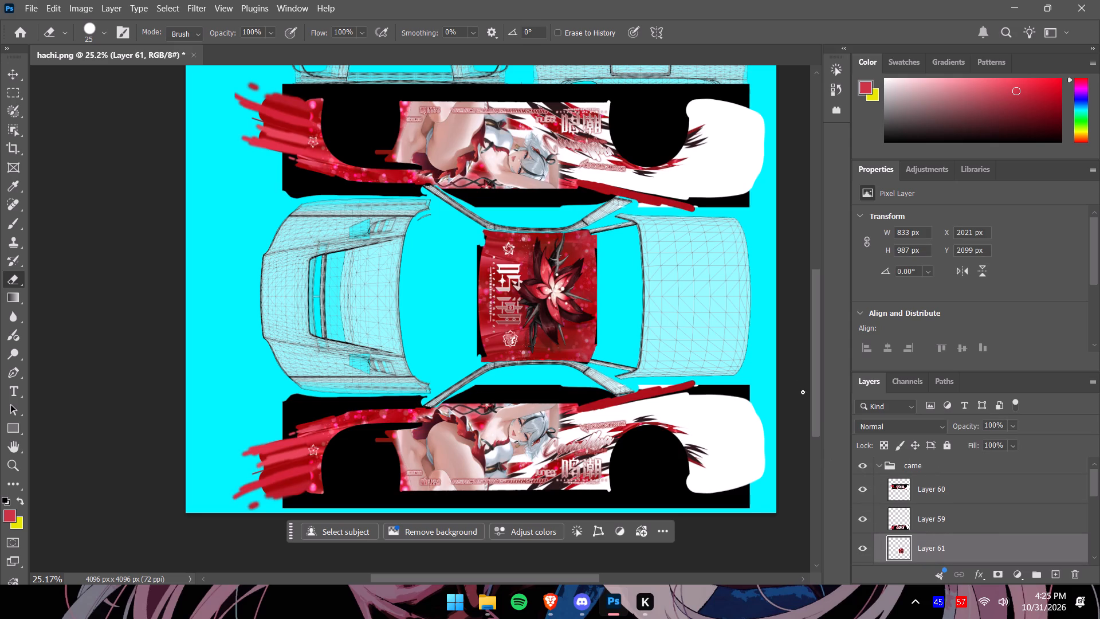
left_click_drag(818, 389, 819, 377)
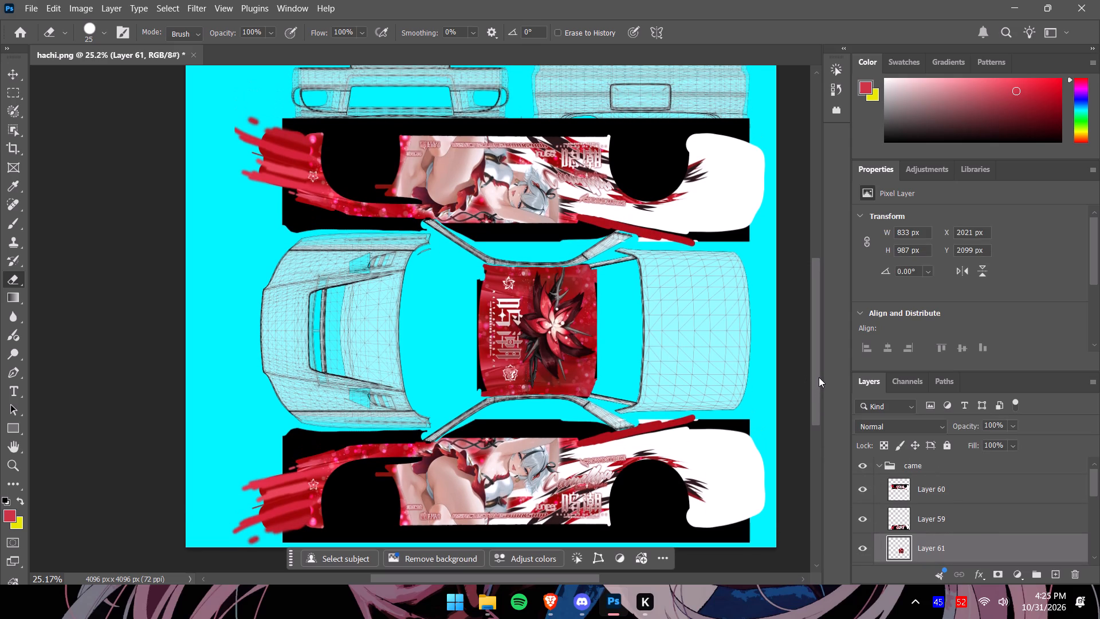
left_click_drag(819, 377, 811, 338)
scroll(262, 221, "up", 9, "alt")
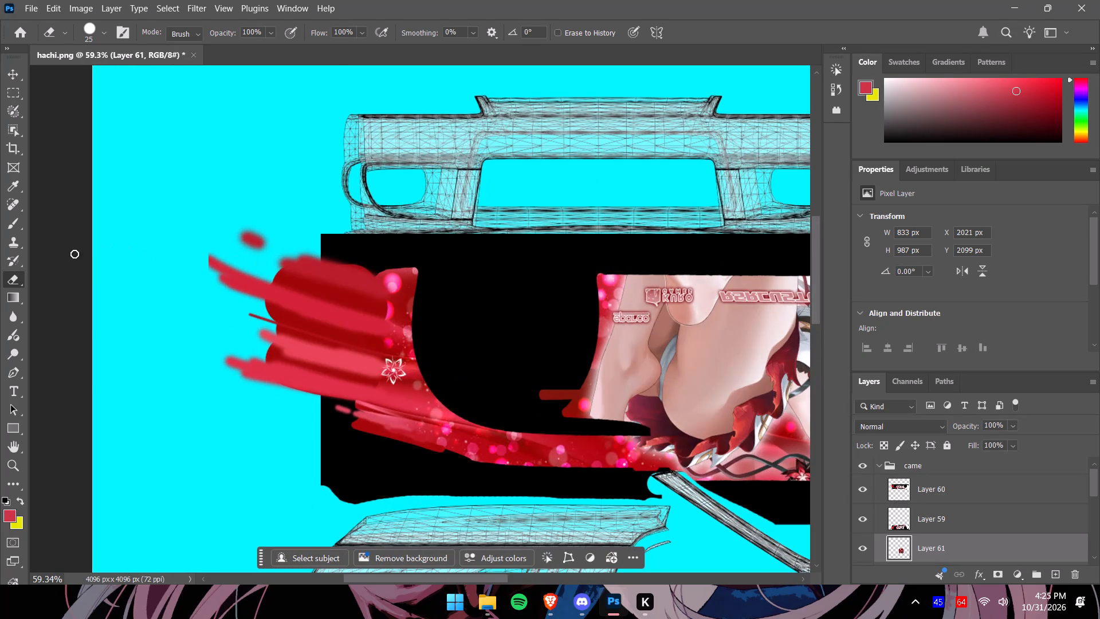
left_click(10, 228)
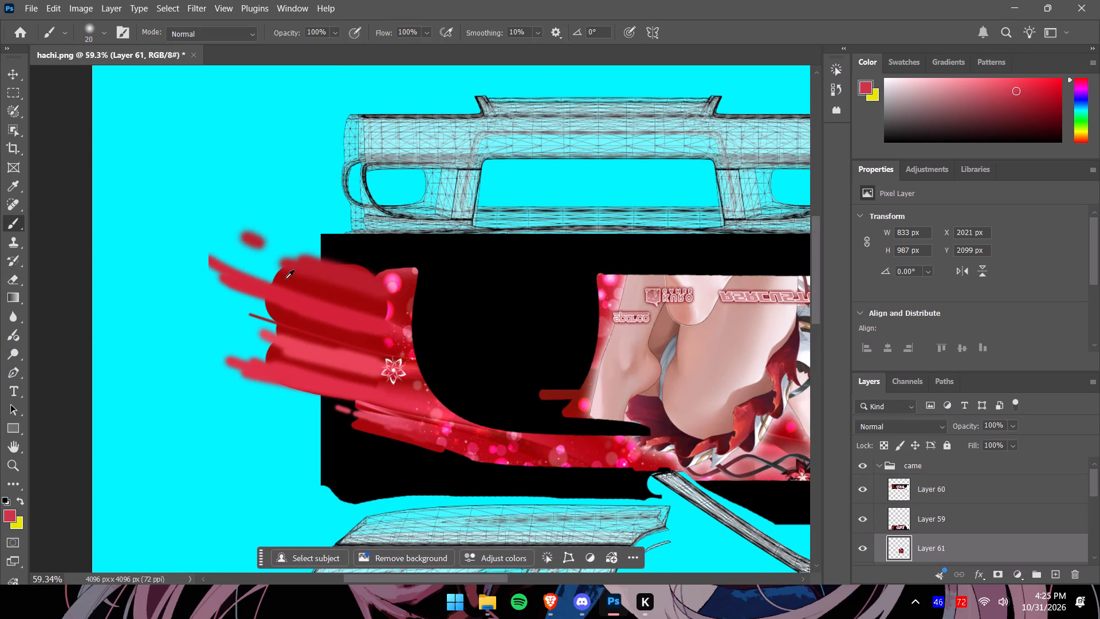
left_click(285, 279, "alt")
Set the brush to Hard Round with a size of 155 px.
scroll(376, 168, "down", 2)
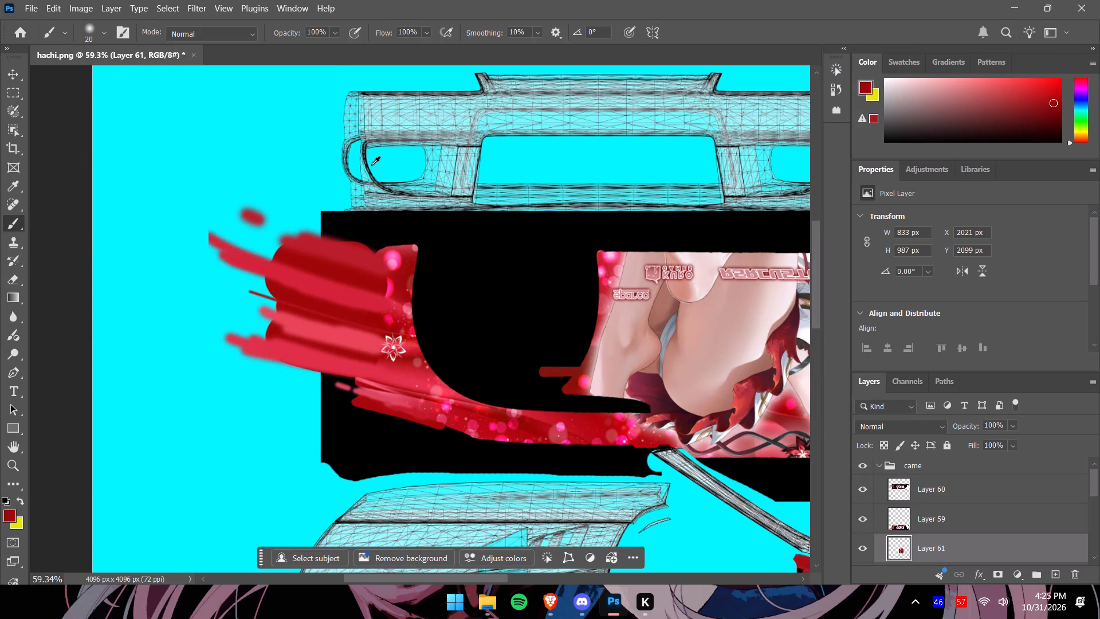
scroll(371, 165, "down", 3, "alt")
left_click_drag(819, 311, 820, 297)
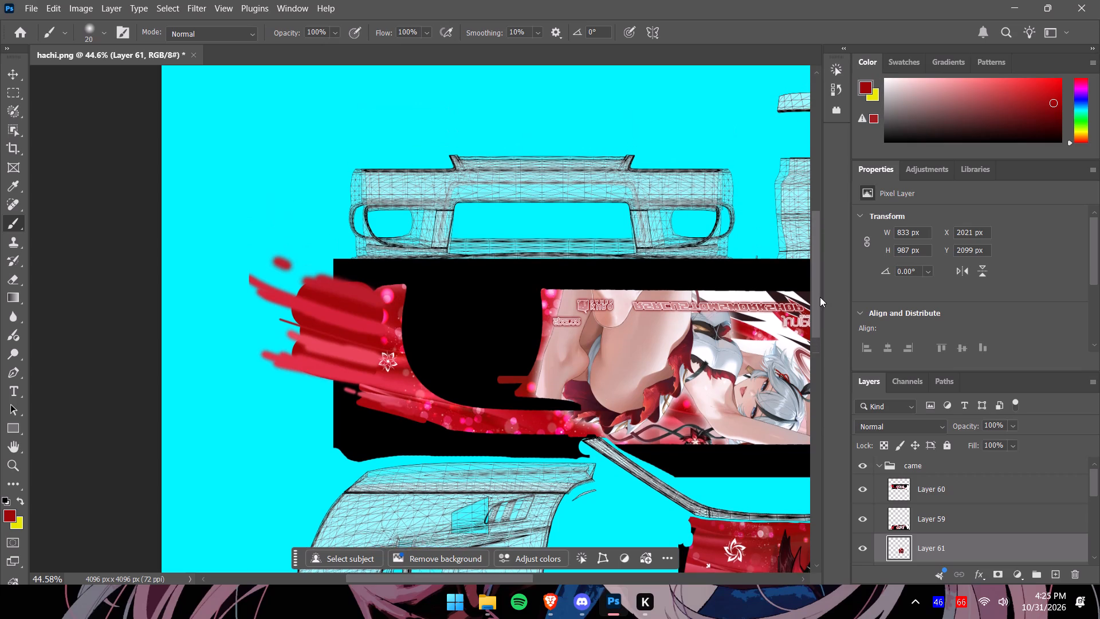
left_click_drag(820, 297, 816, 292)
left_click(104, 37)
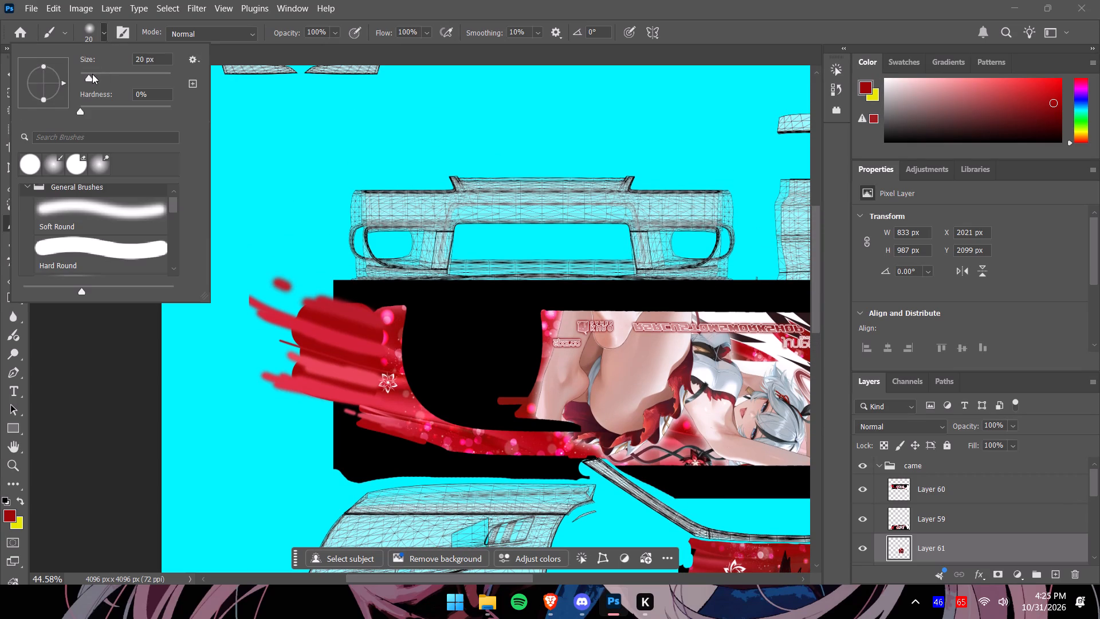
left_click(36, 168)
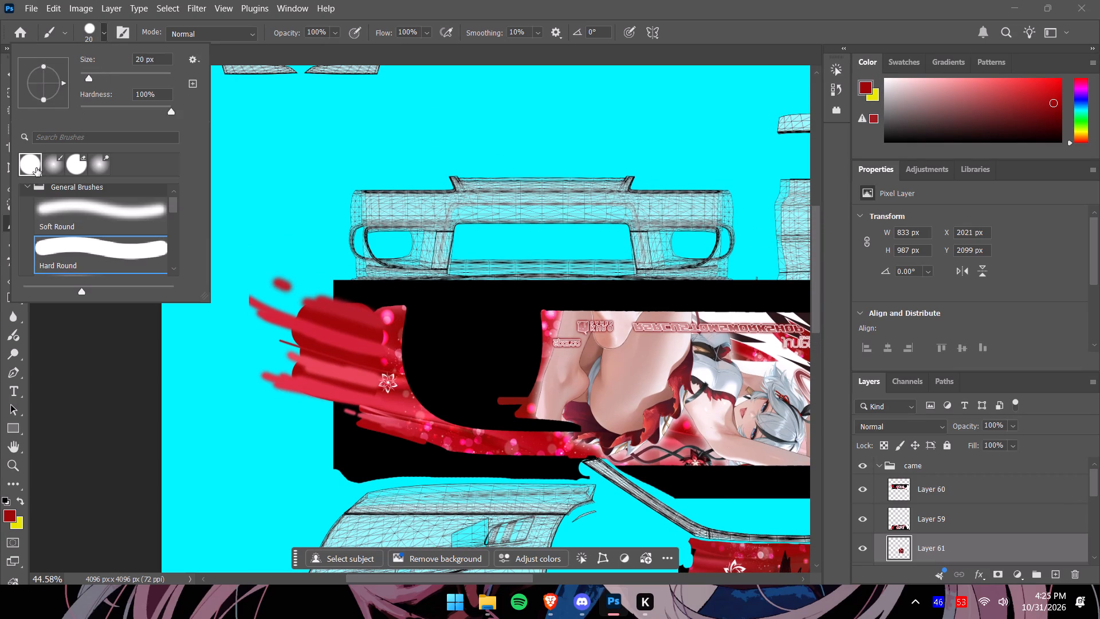
left_click(105, 31)
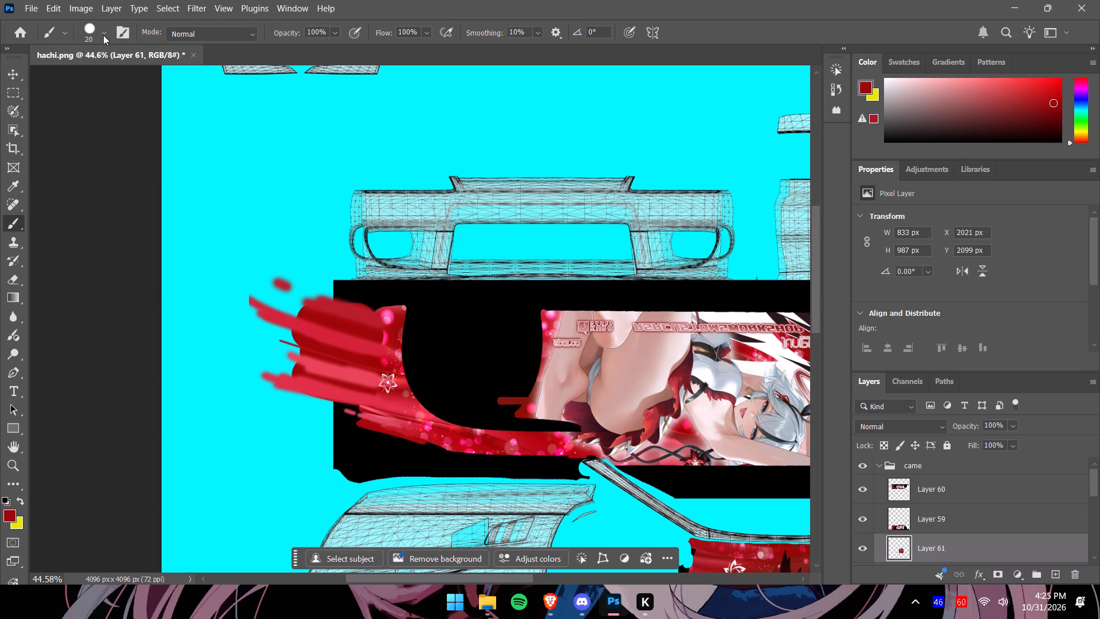
left_click(103, 34)
left_click_drag(88, 75, 139, 79)
left_click(105, 32)
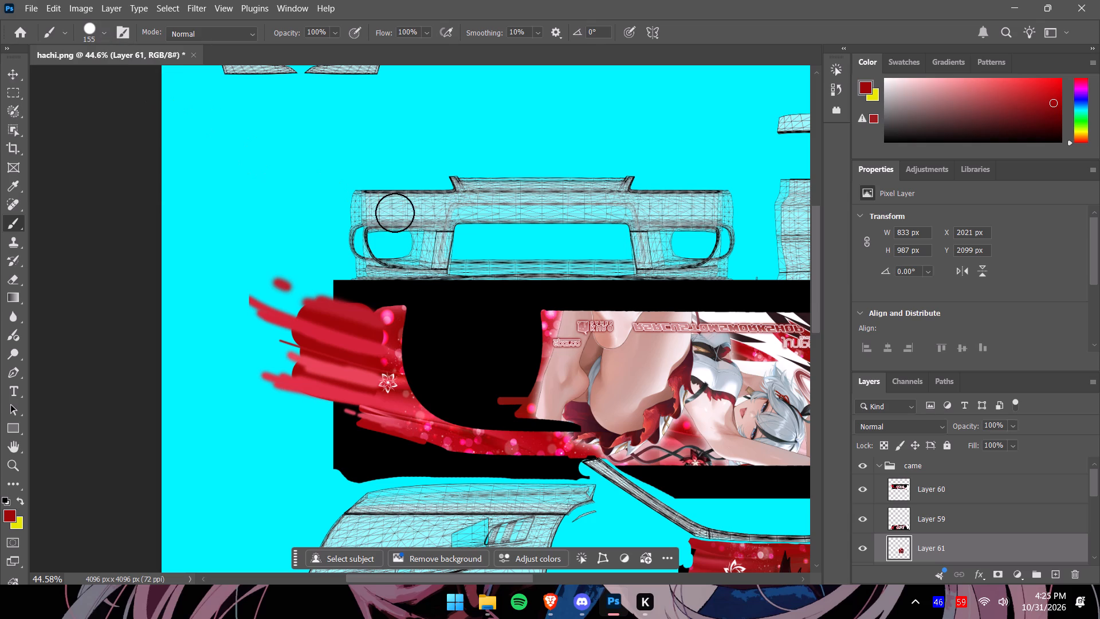
Create a new layer above Layer 60 and paint solid dark red over the front bumper wireframe, including its openings.
scroll(976, 562, "down", 3)
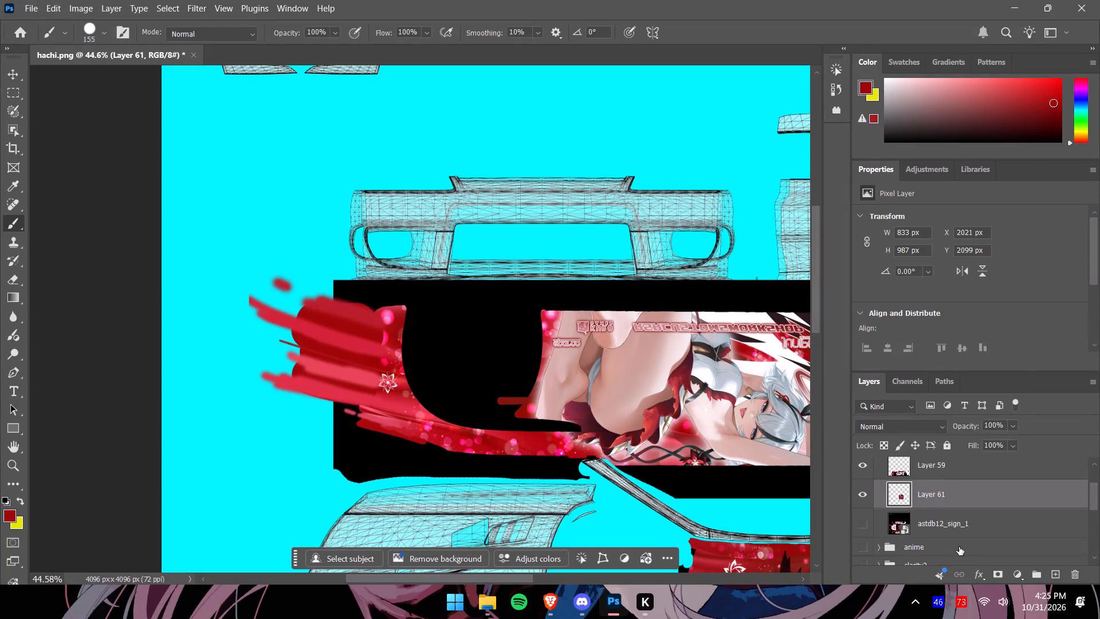
scroll(959, 547, "down", 2)
scroll(956, 541, "up", 11)
left_click(956, 493)
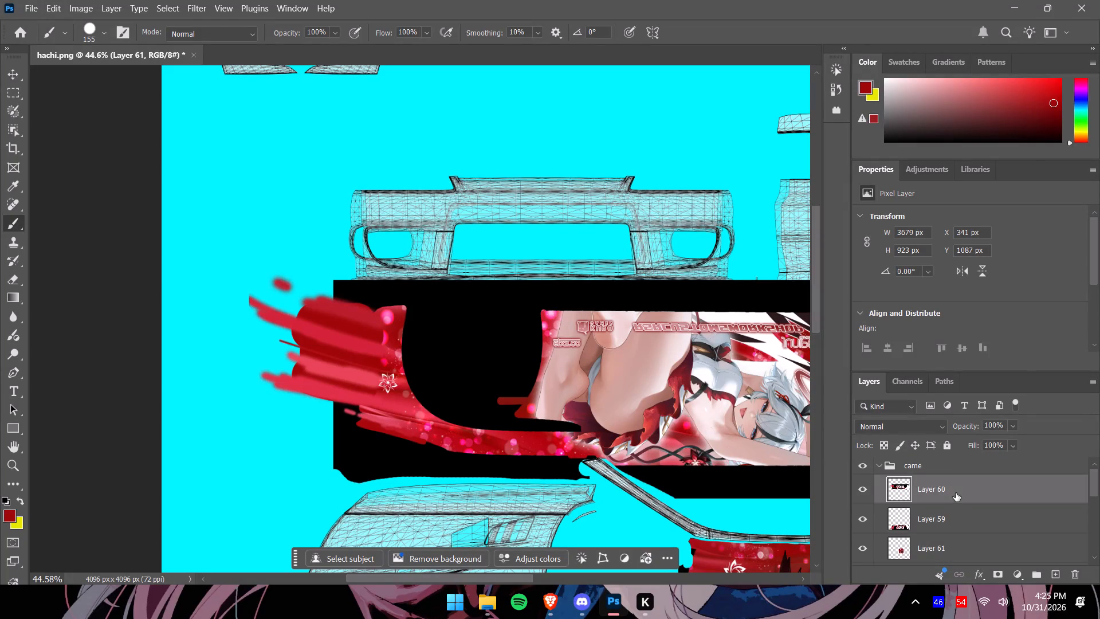
right_click(956, 482)
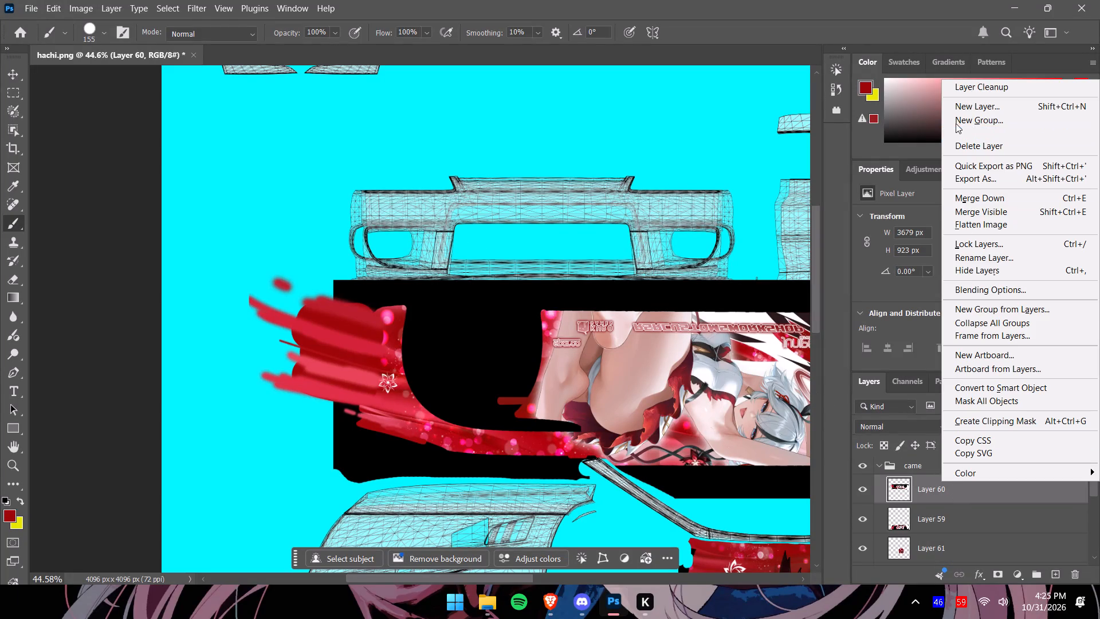
left_click(964, 112)
left_click(704, 285)
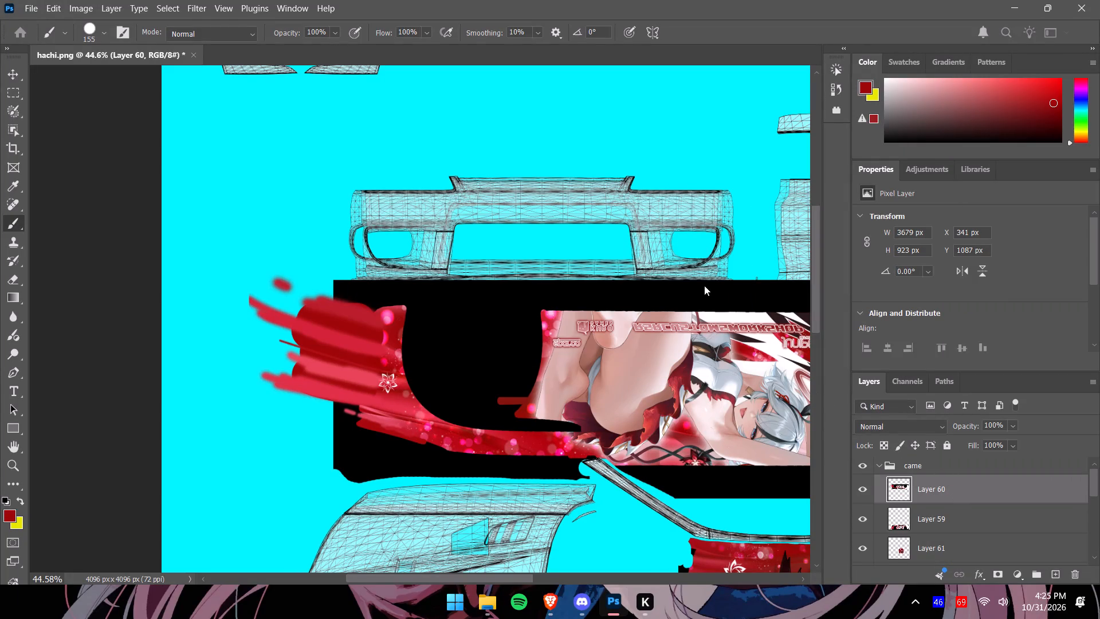
left_click_drag(344, 194, 670, 183)
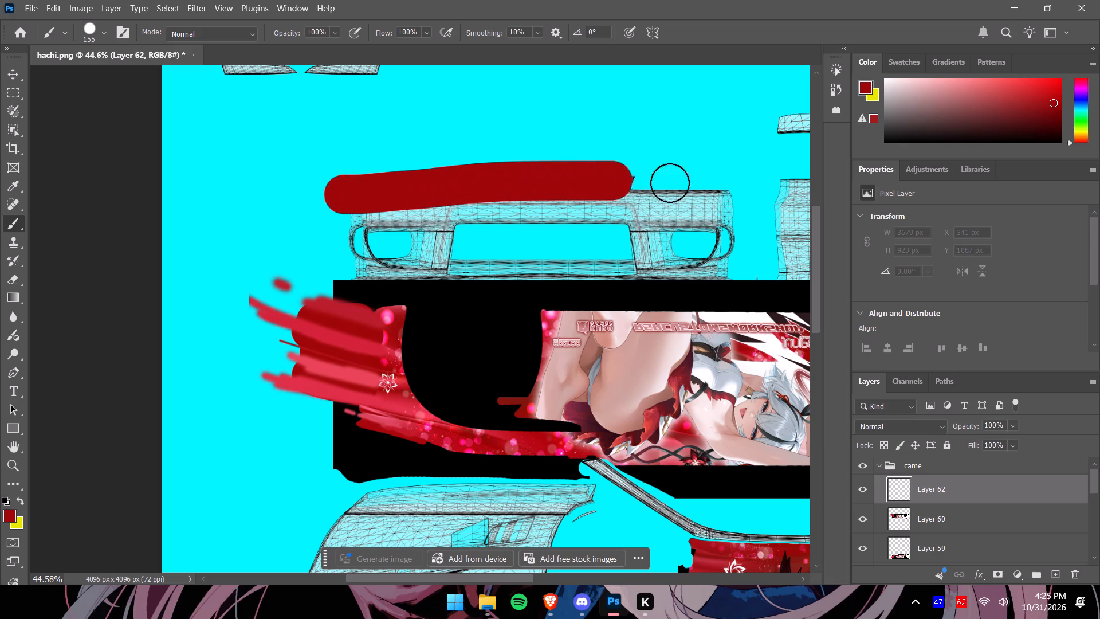
left_click_drag(670, 183, 651, 270)
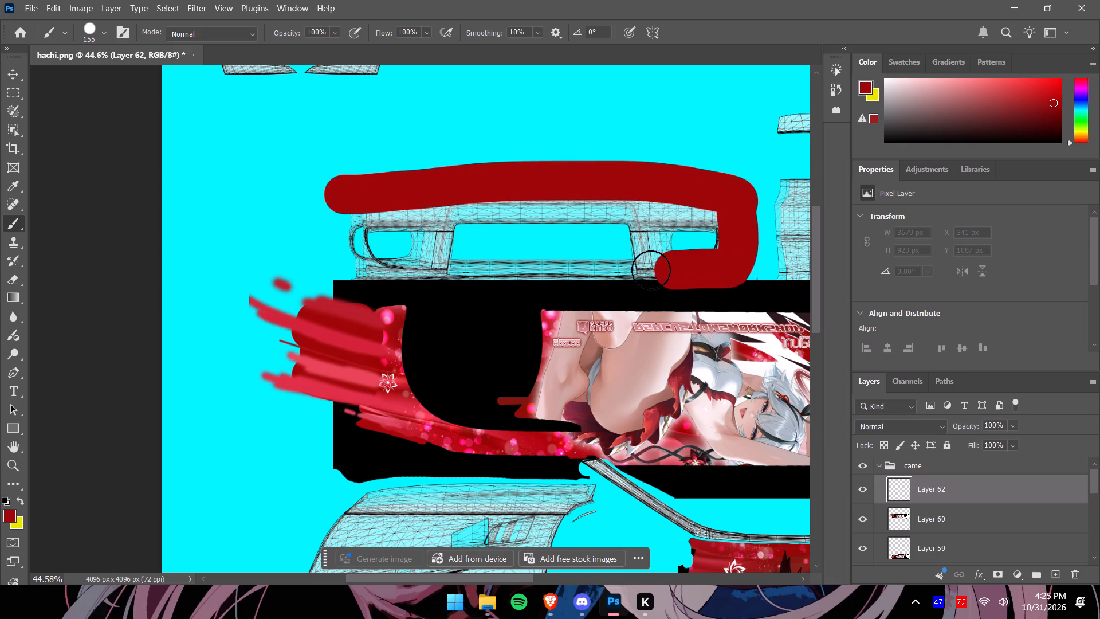
left_click_drag(651, 270, 349, 240)
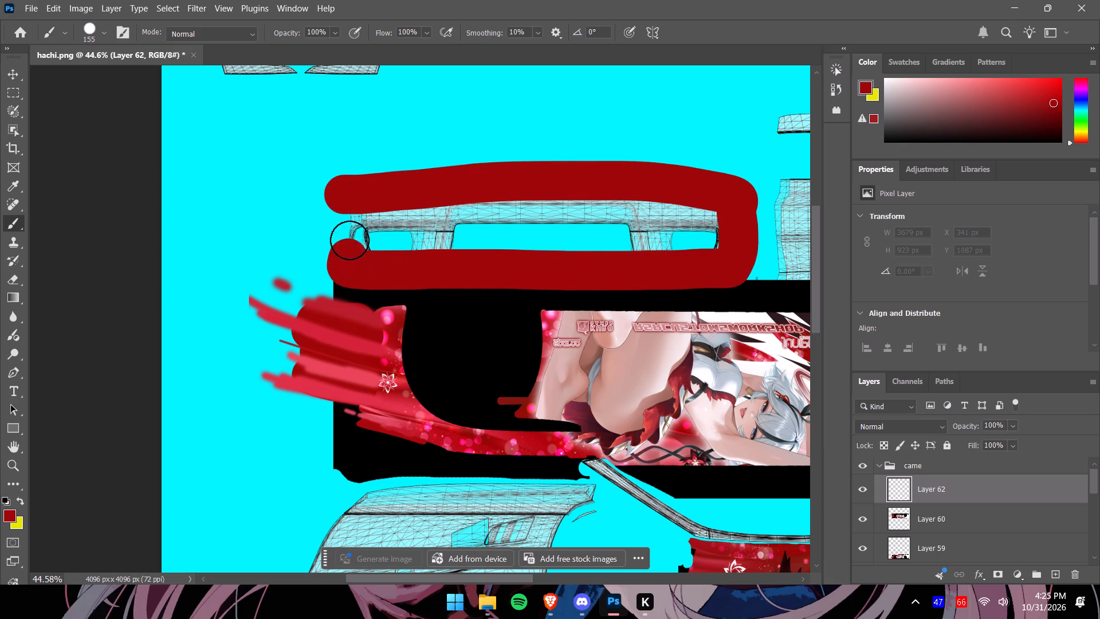
left_click_drag(349, 240, 418, 244)
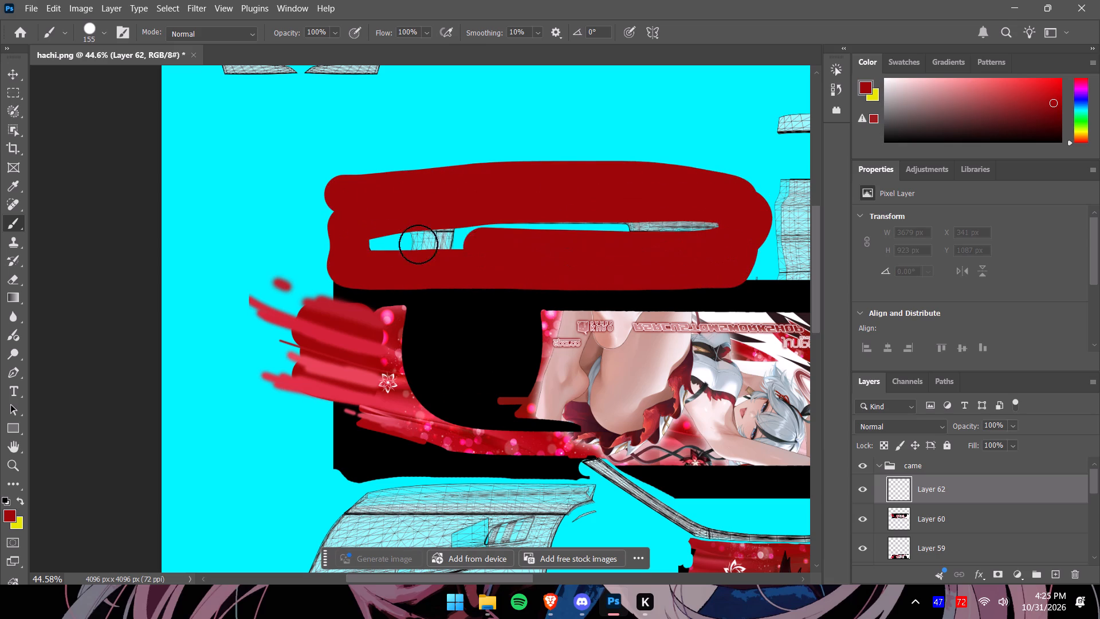
left_click_drag(418, 244, 732, 222)
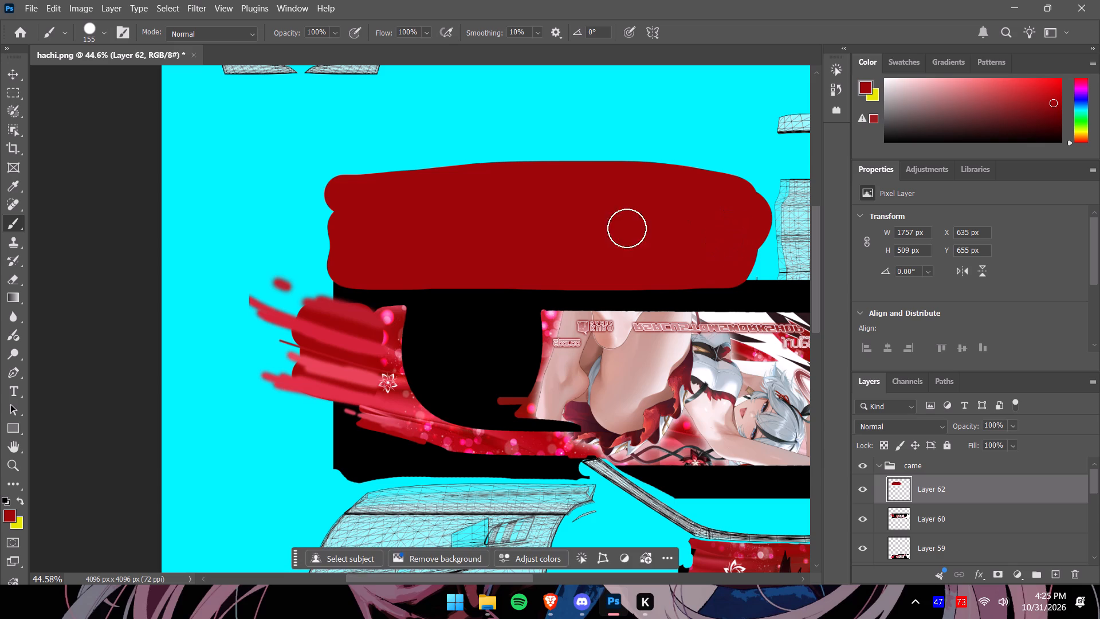
Erase the excess red paint bulging beyond the front bumper's right end, beside the rear bumper wireframe.
left_click(17, 281)
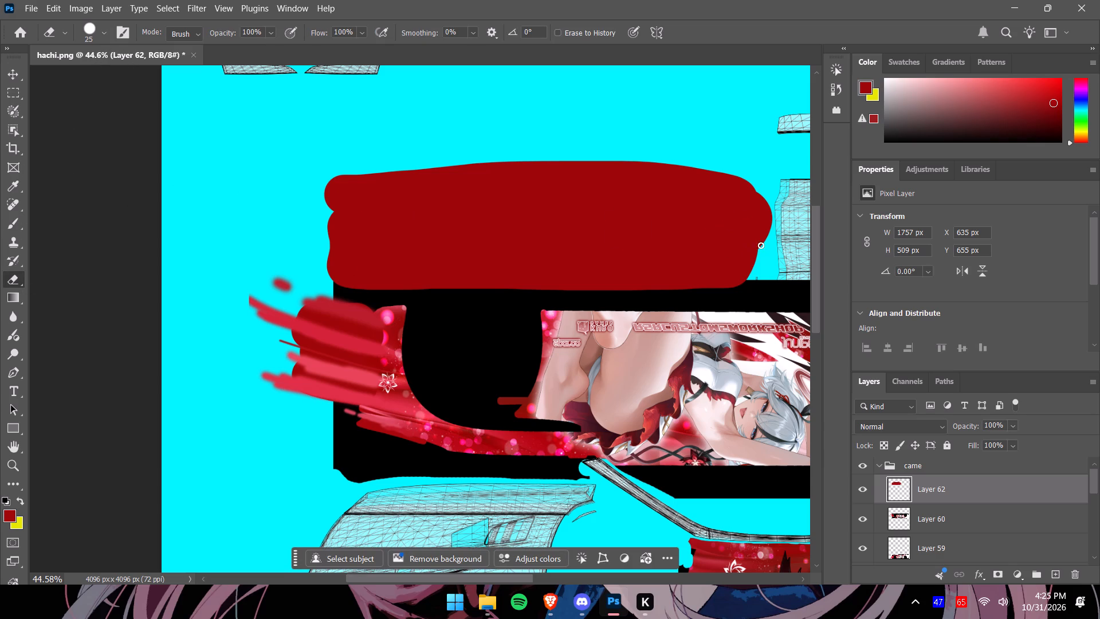
left_click_drag(769, 193, 768, 209)
left_click_drag(768, 209, 767, 257)
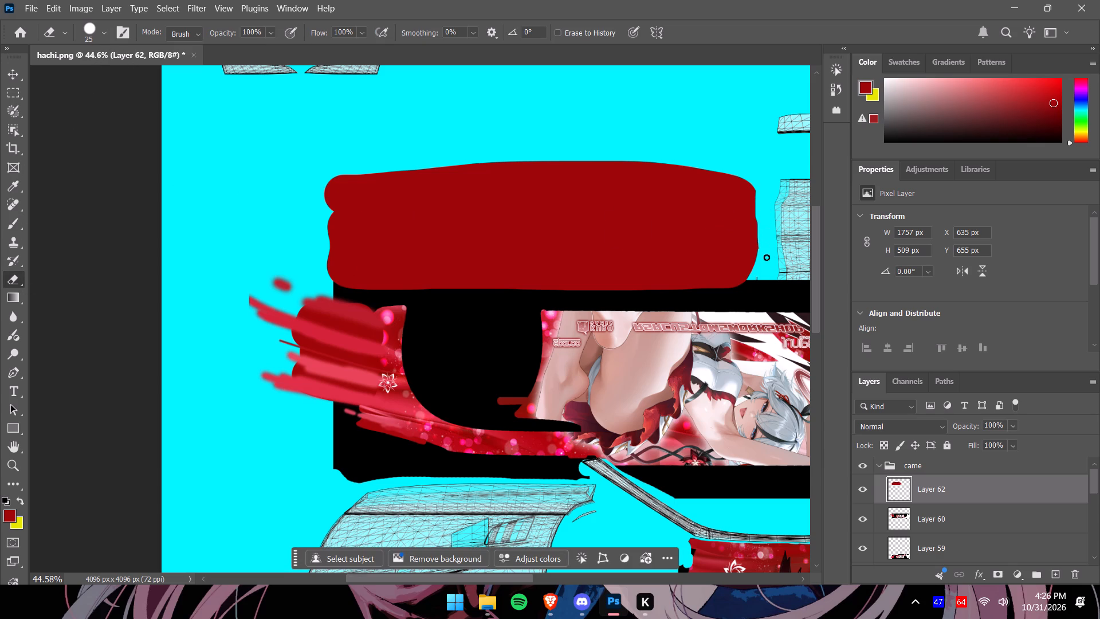
left_click_drag(767, 257, 767, 259)
Lower the red bumper layer's opacity to 68% and hide the upper side artwork on Layer 60.
left_click(1013, 426)
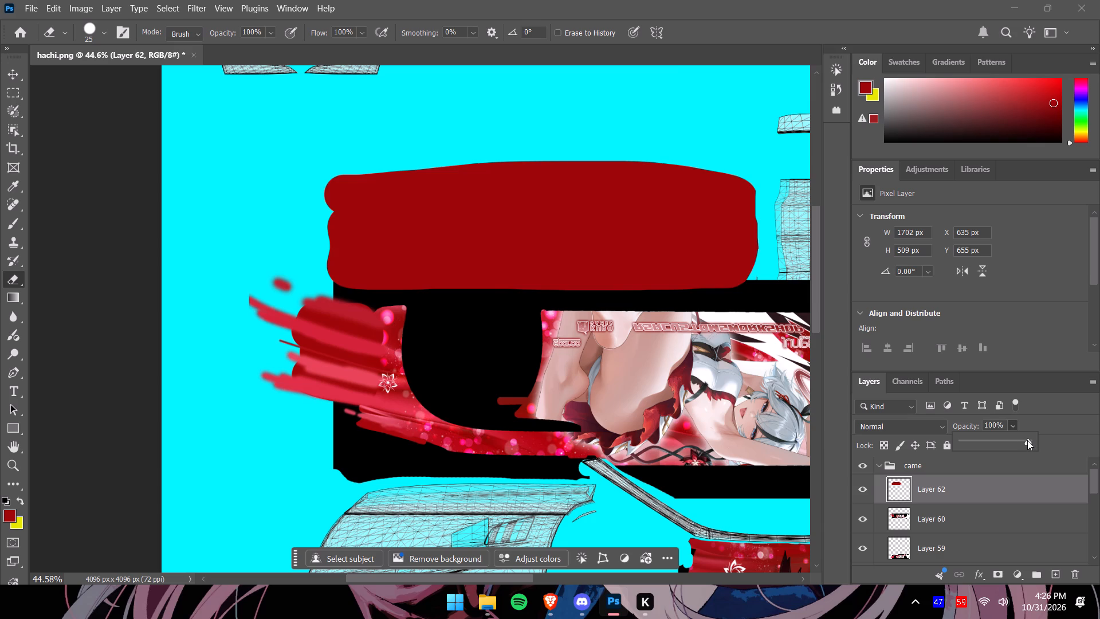
left_click_drag(1027, 440, 1008, 444)
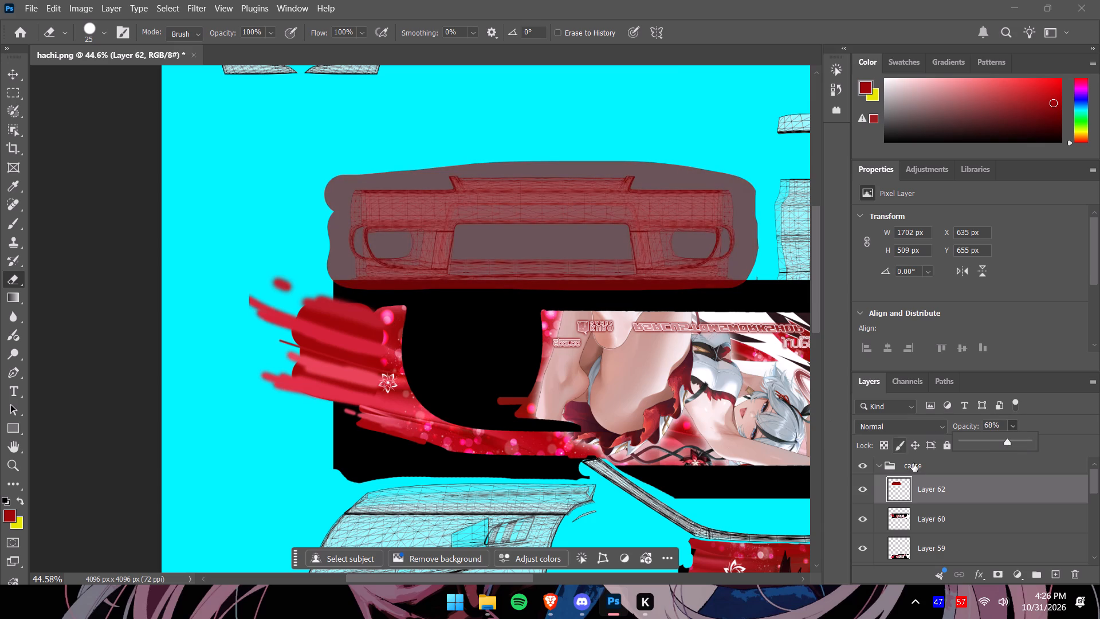
scroll(924, 506, "down", 2)
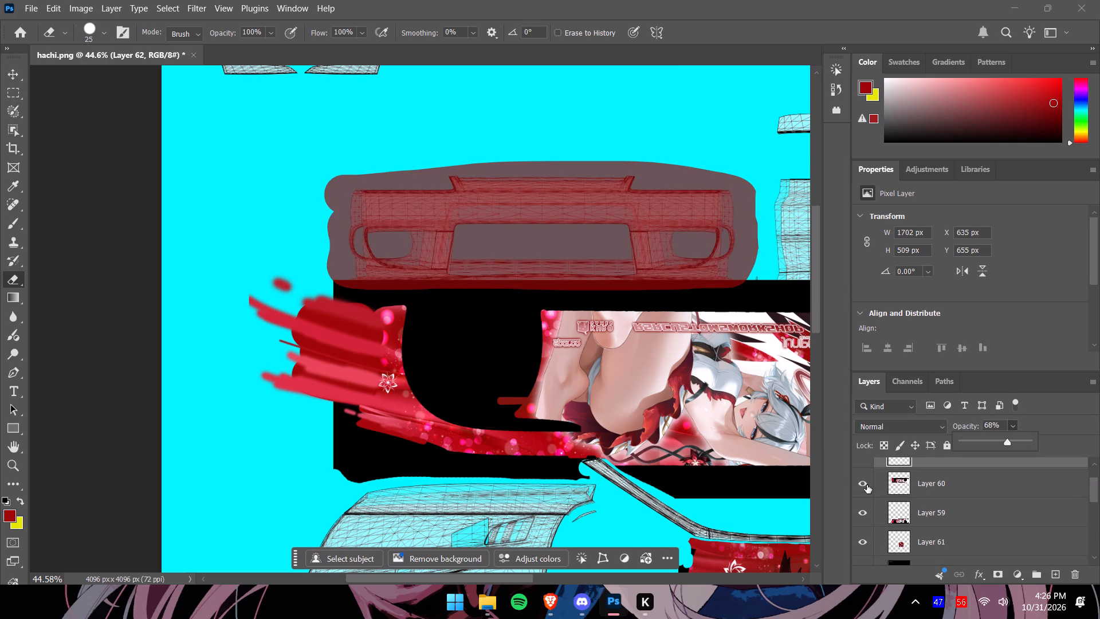
left_click(865, 485)
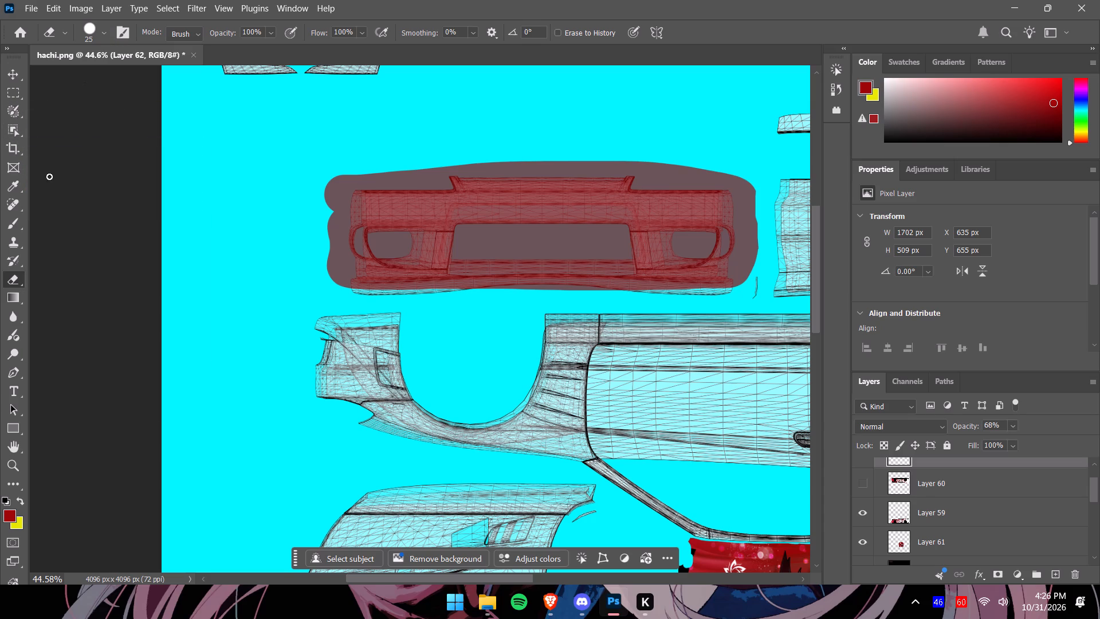
Extend the dark red brush paint over the uncovered bottom lip of the front bumper on Layer 62.
left_click(11, 221)
left_click_drag(355, 277, 359, 277)
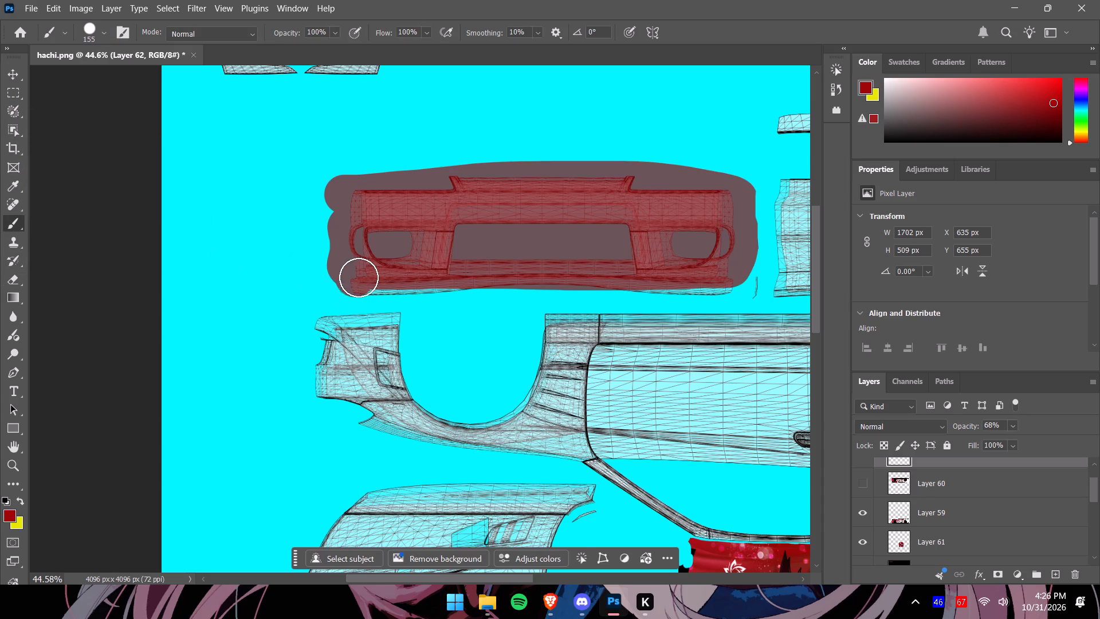
left_click_drag(359, 277, 706, 281)
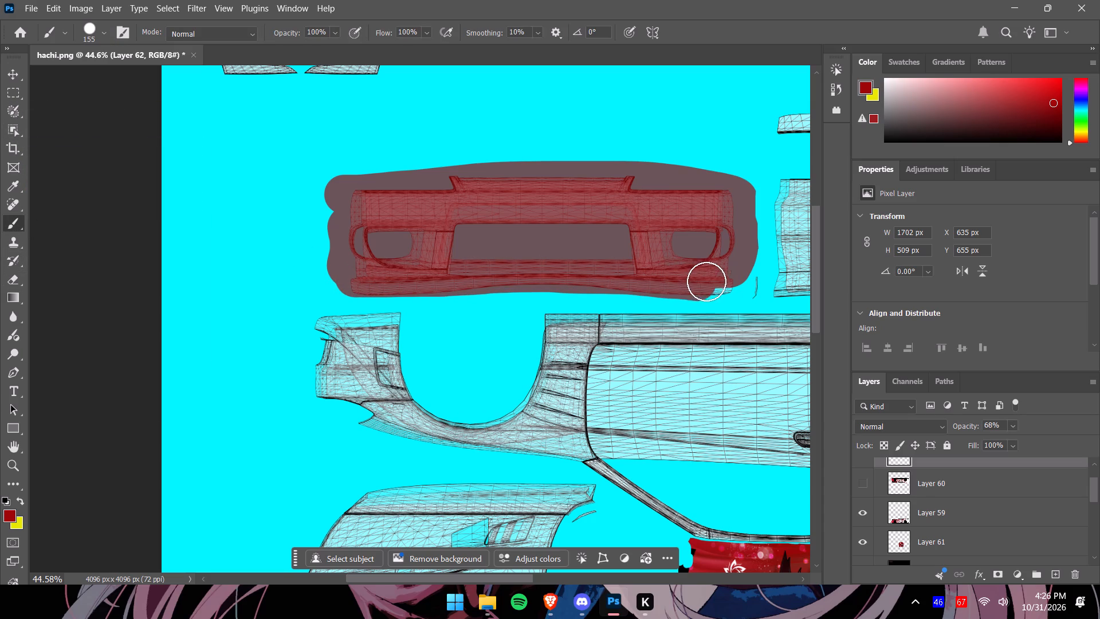
left_click_drag(706, 281, 726, 279)
Show the upper side artwork on Layer 60 again.
scroll(934, 500, "up", 1)
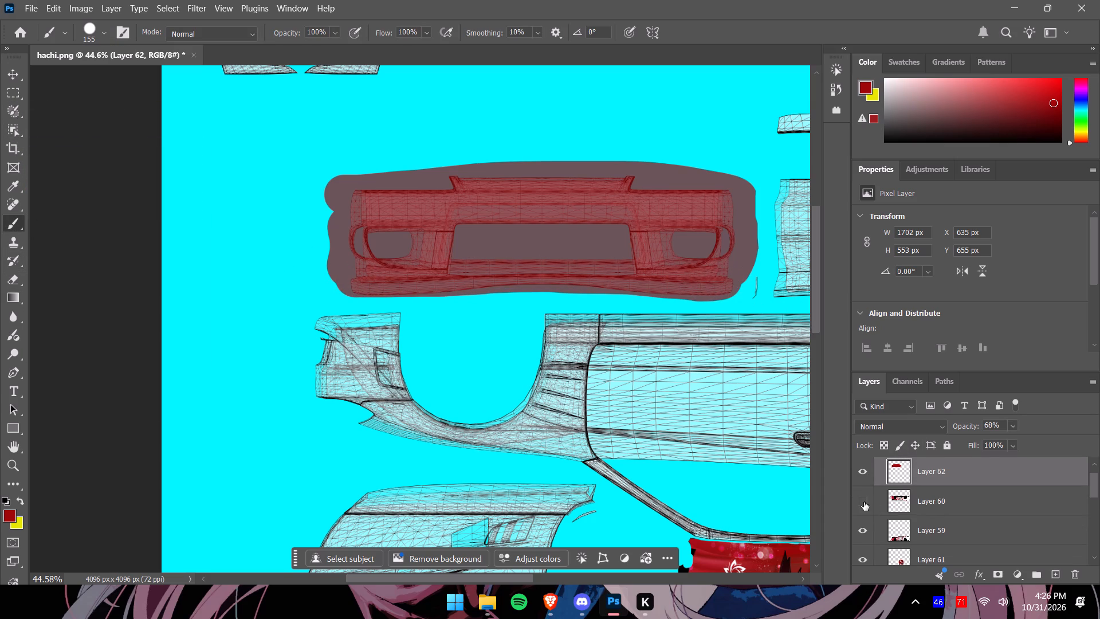
left_click(864, 502)
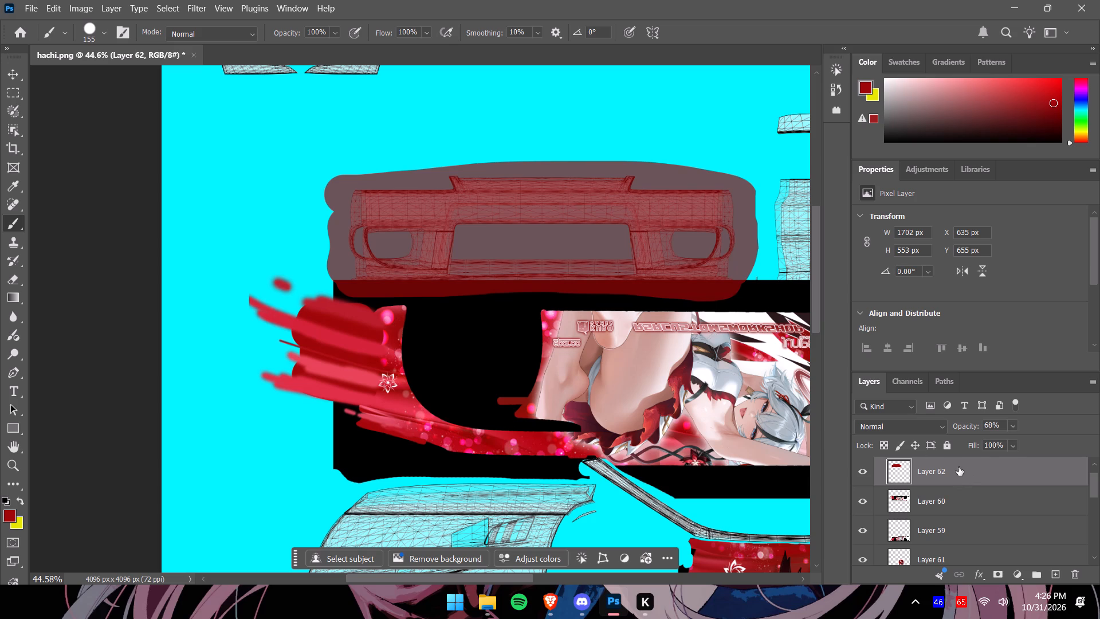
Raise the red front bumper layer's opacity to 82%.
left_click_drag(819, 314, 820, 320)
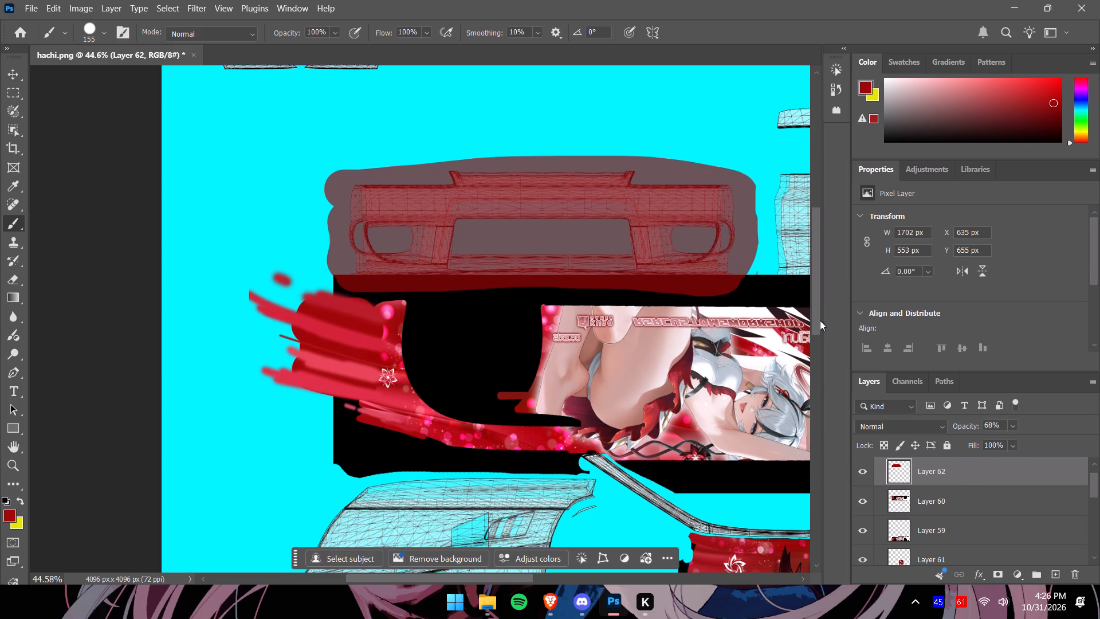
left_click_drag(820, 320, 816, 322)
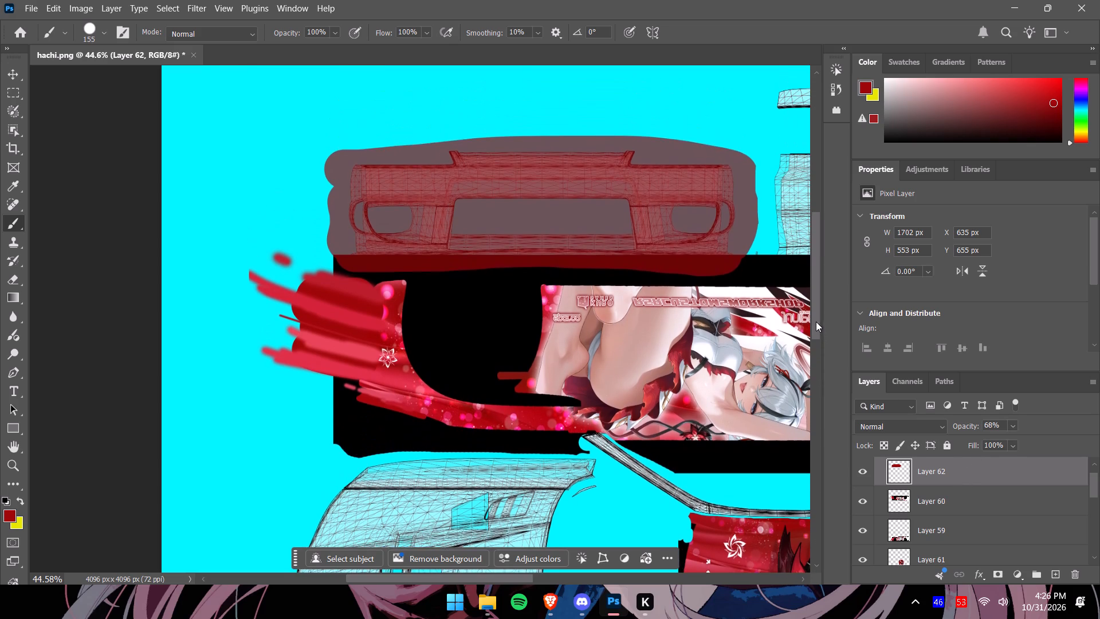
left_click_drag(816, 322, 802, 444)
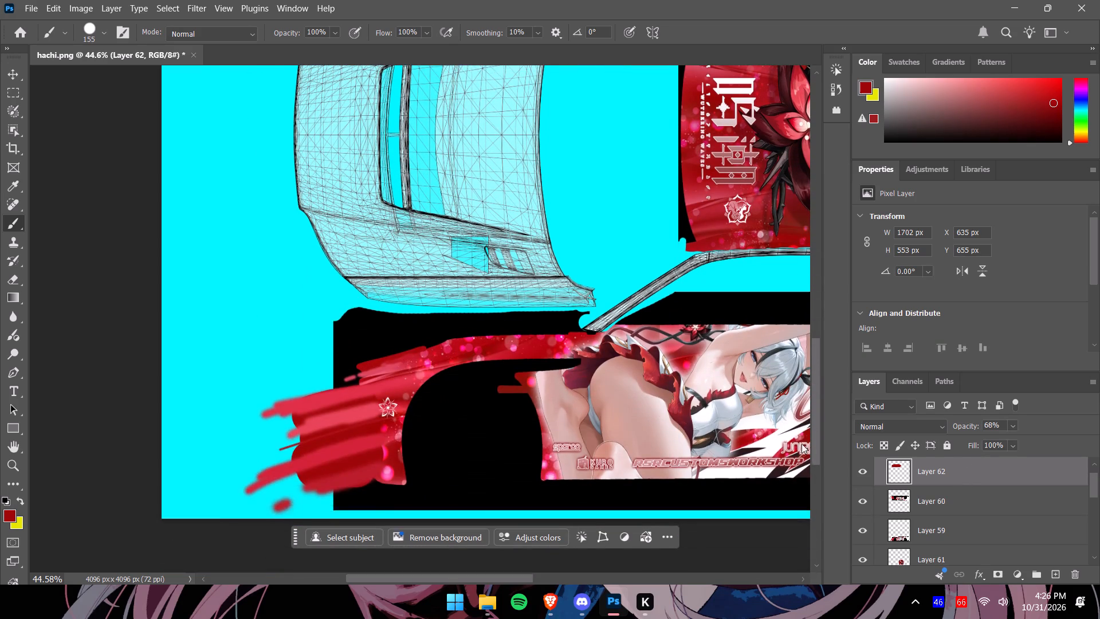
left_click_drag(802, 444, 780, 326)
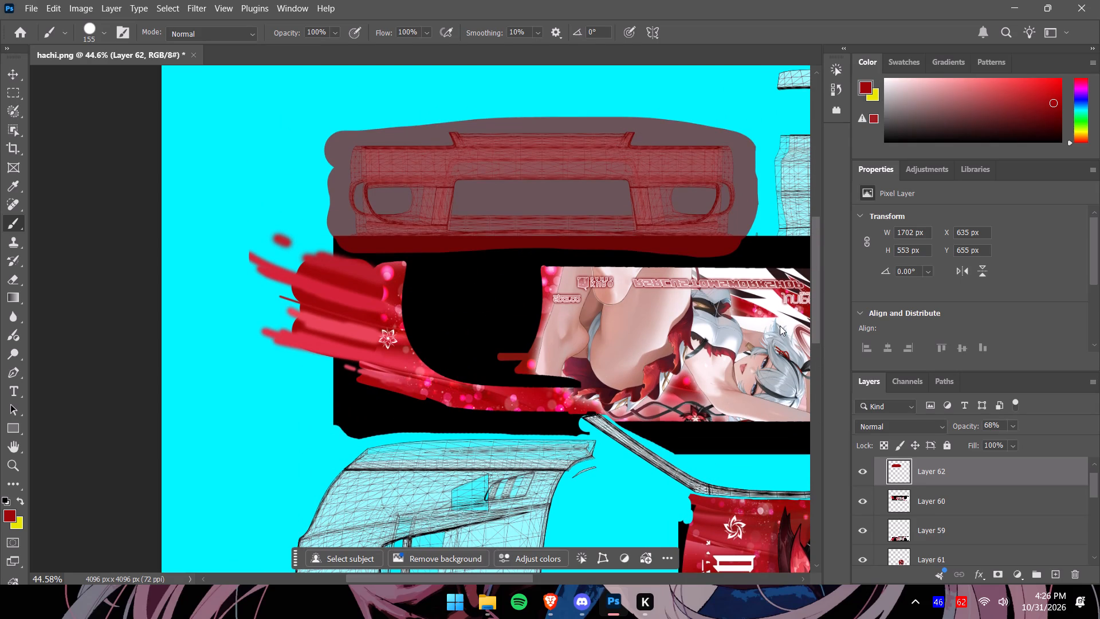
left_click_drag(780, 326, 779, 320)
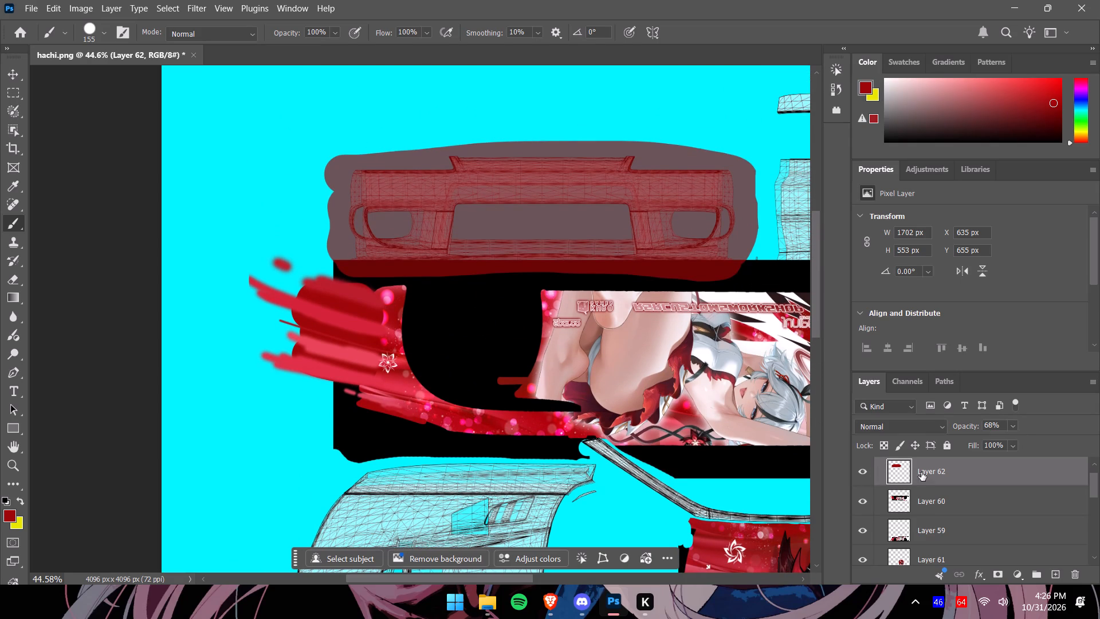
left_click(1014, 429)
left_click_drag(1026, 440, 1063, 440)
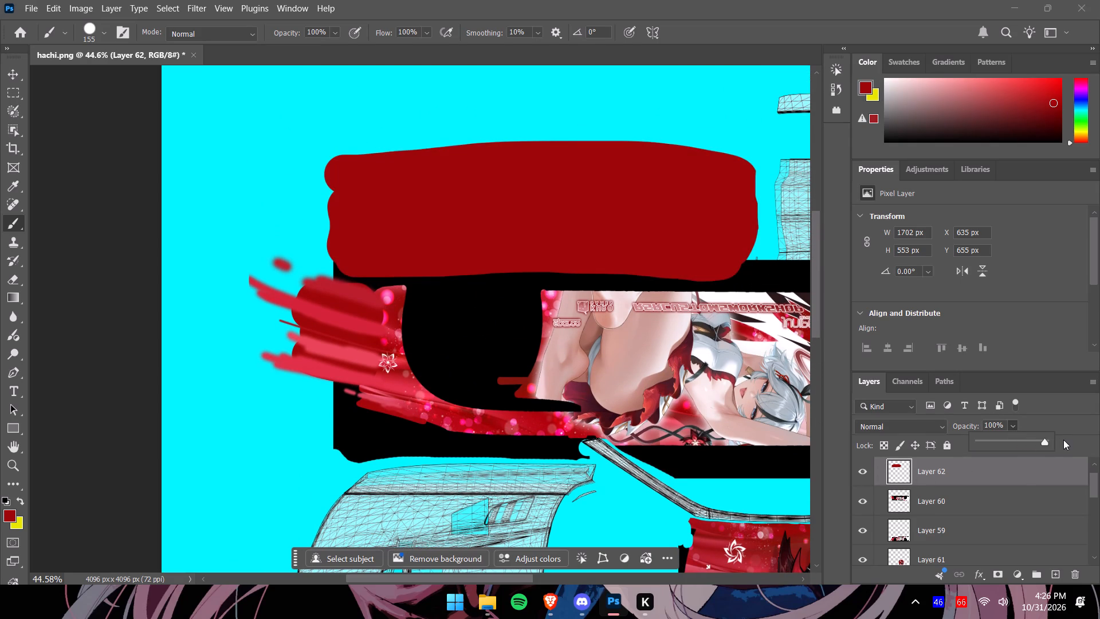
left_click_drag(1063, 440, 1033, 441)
Compare the lower side artwork and the hood area with the upper side artwork next to the red front bumper.
left_click_drag(818, 324, 818, 328)
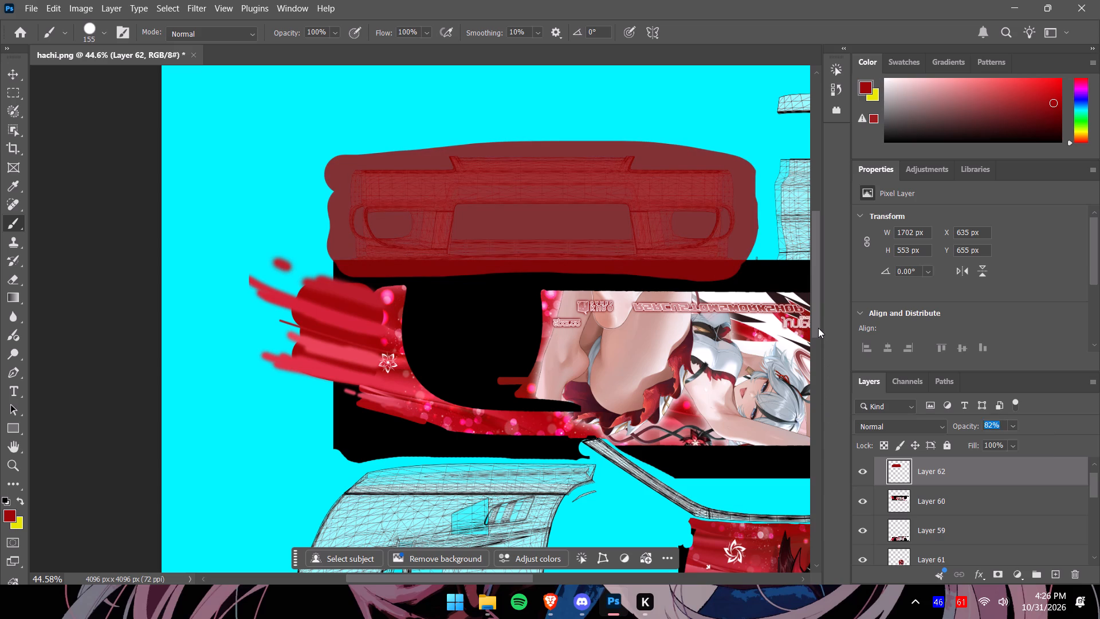
left_click_drag(818, 328, 814, 448)
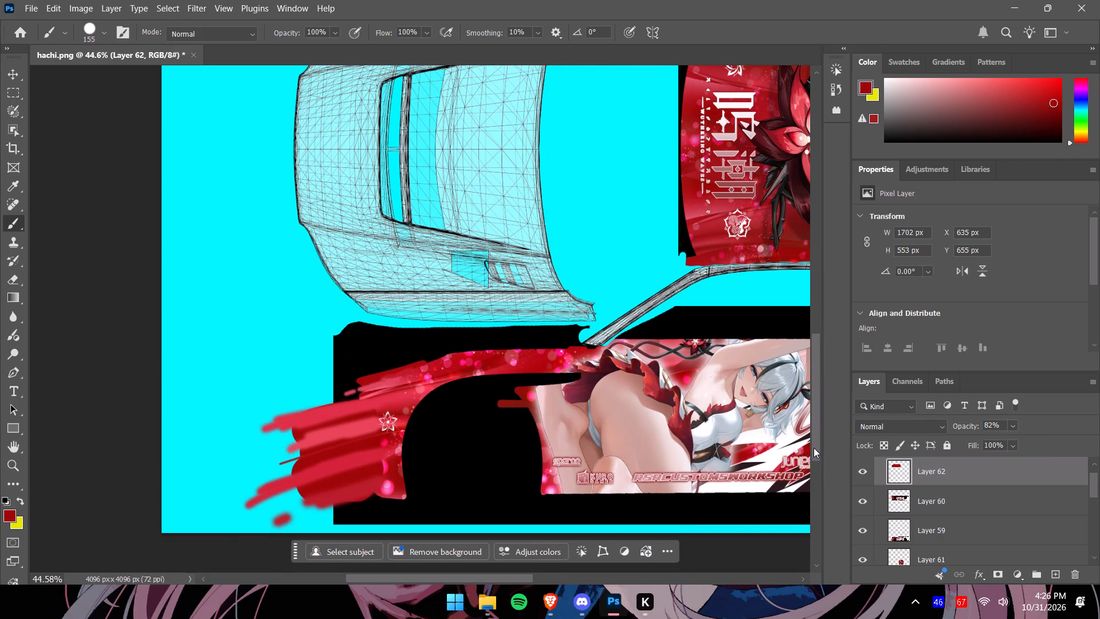
left_click_drag(814, 448, 810, 437)
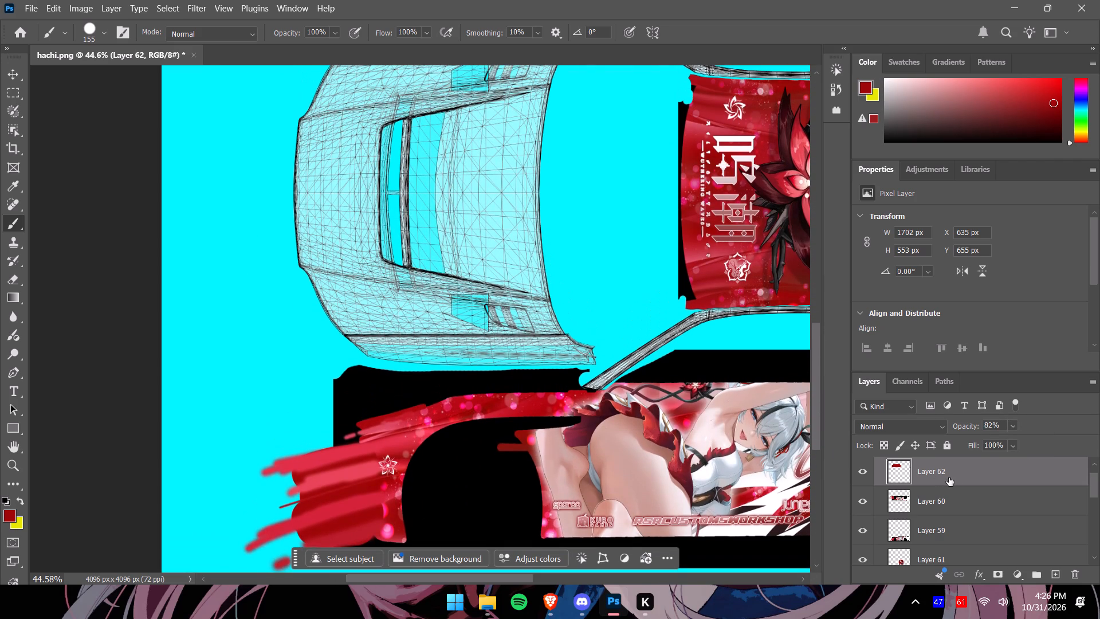
scroll(979, 505, "down", 3)
scroll(979, 506, "up", 2)
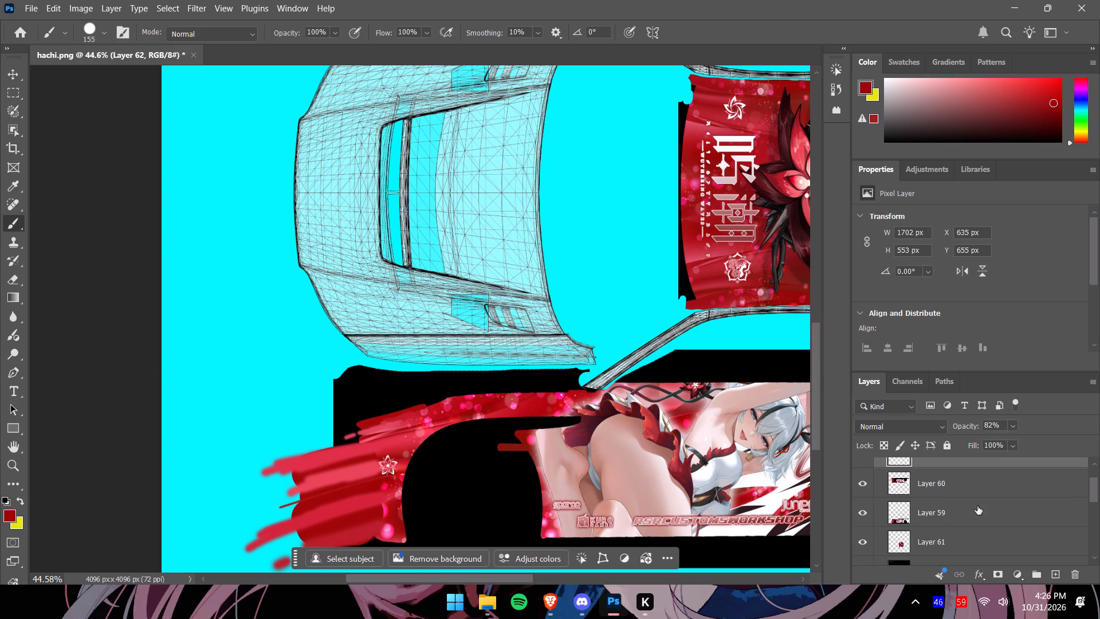
scroll(977, 506, "up", 3)
left_click_drag(819, 385, 814, 318)
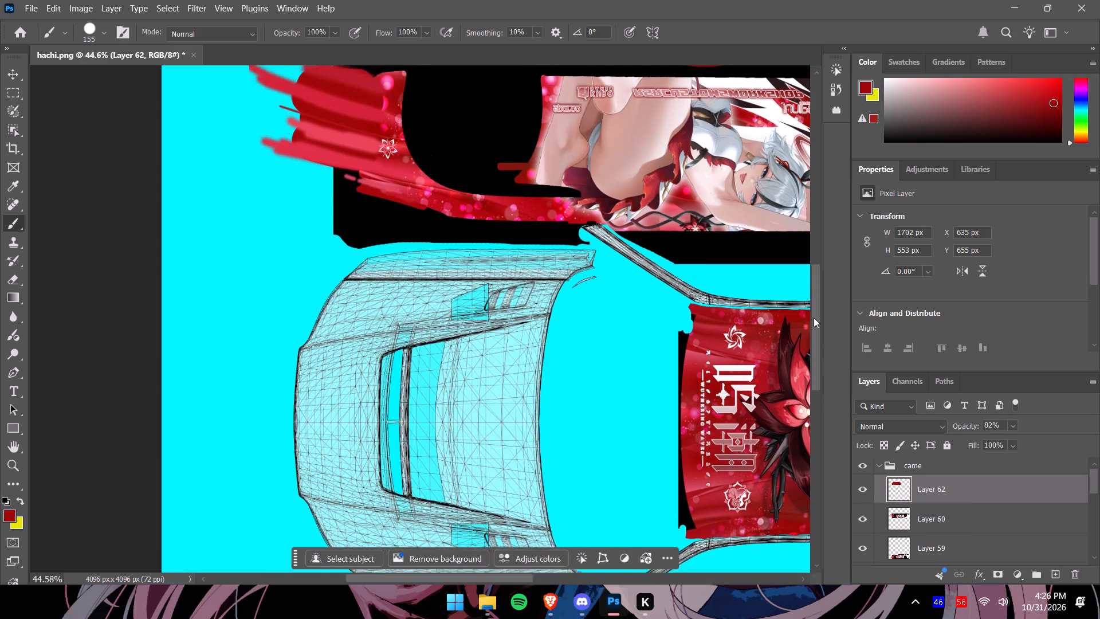
left_click_drag(814, 318, 818, 289)
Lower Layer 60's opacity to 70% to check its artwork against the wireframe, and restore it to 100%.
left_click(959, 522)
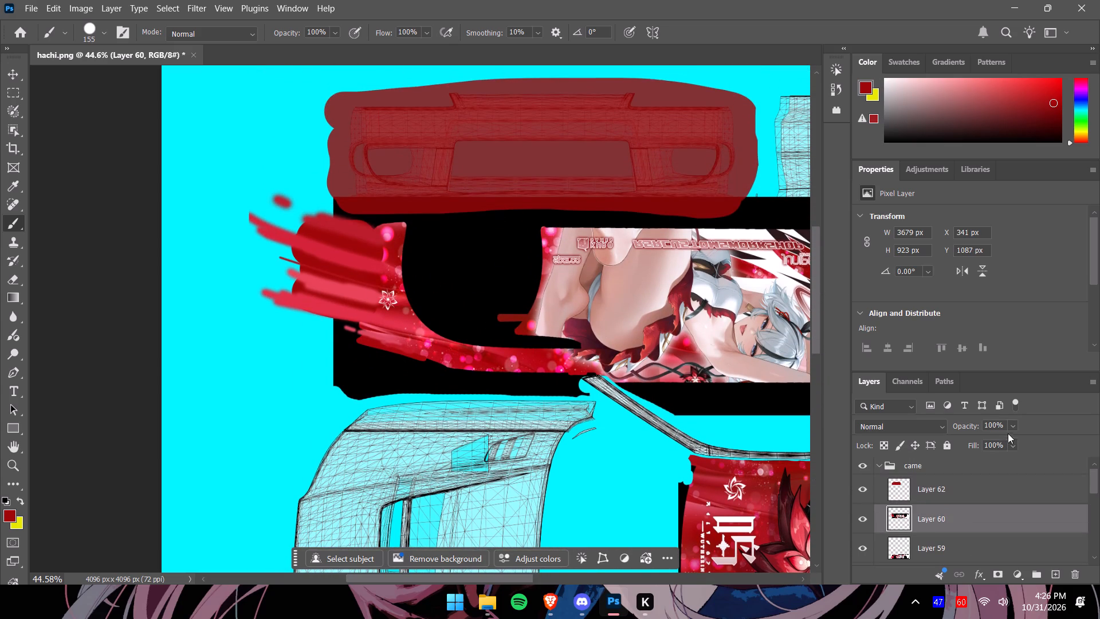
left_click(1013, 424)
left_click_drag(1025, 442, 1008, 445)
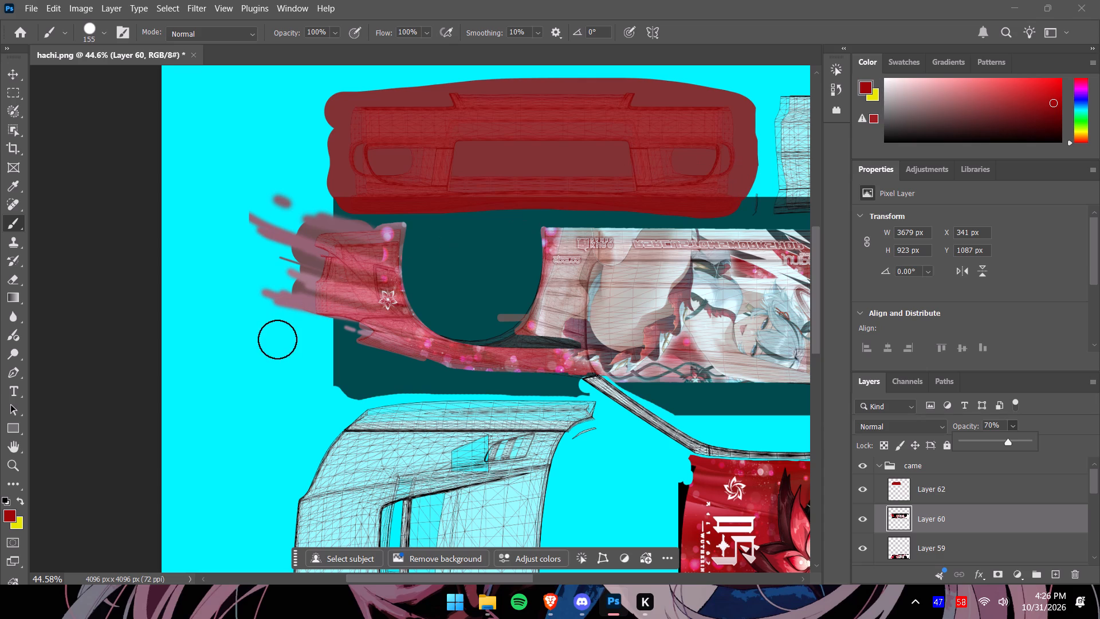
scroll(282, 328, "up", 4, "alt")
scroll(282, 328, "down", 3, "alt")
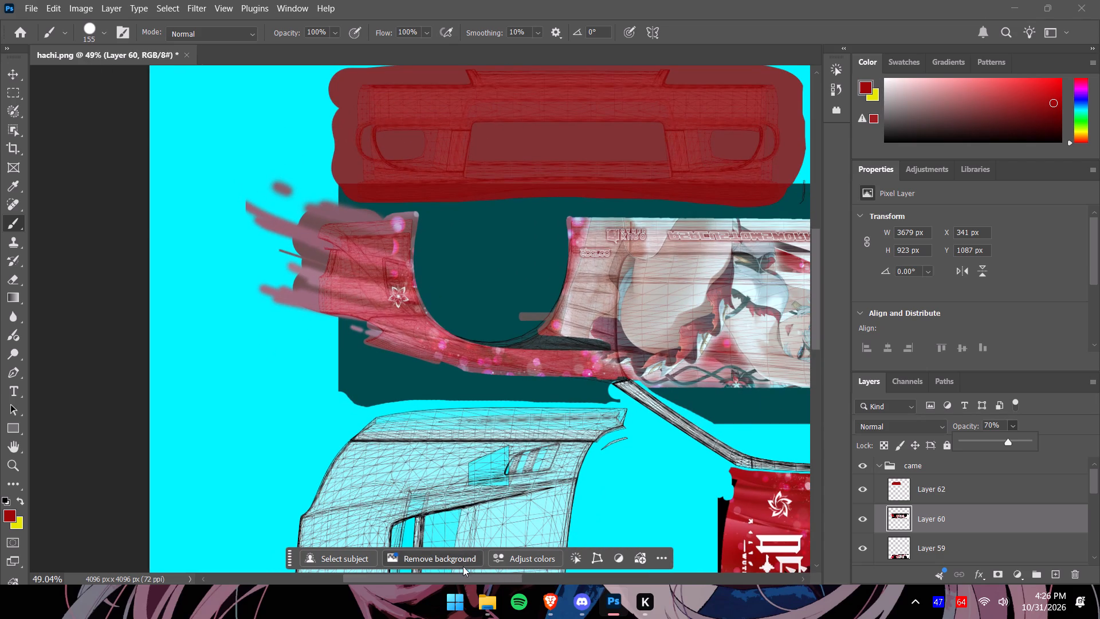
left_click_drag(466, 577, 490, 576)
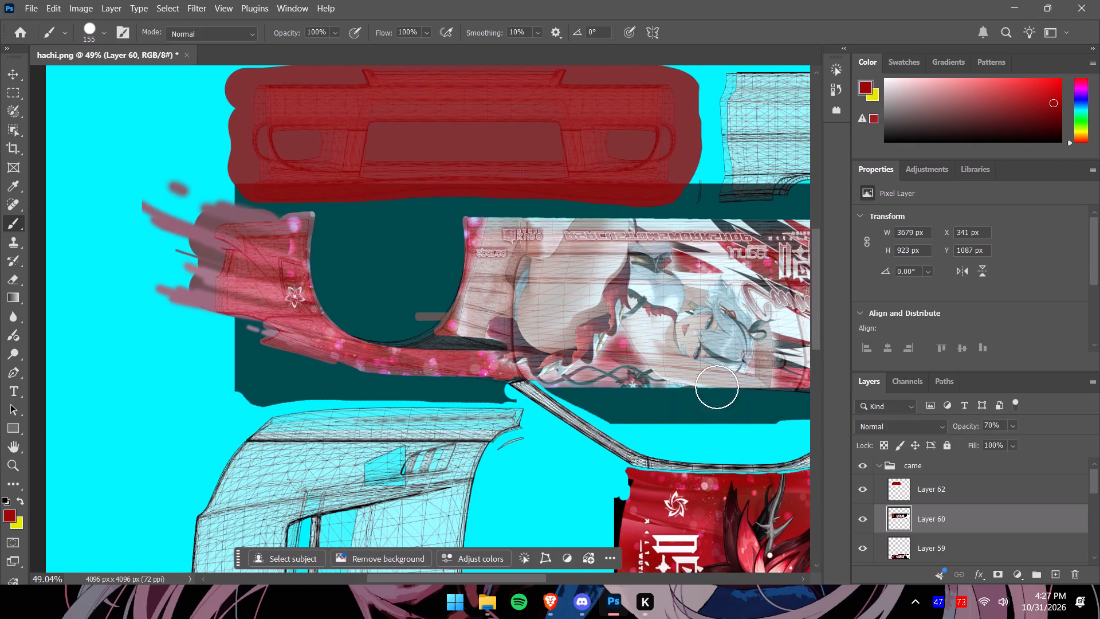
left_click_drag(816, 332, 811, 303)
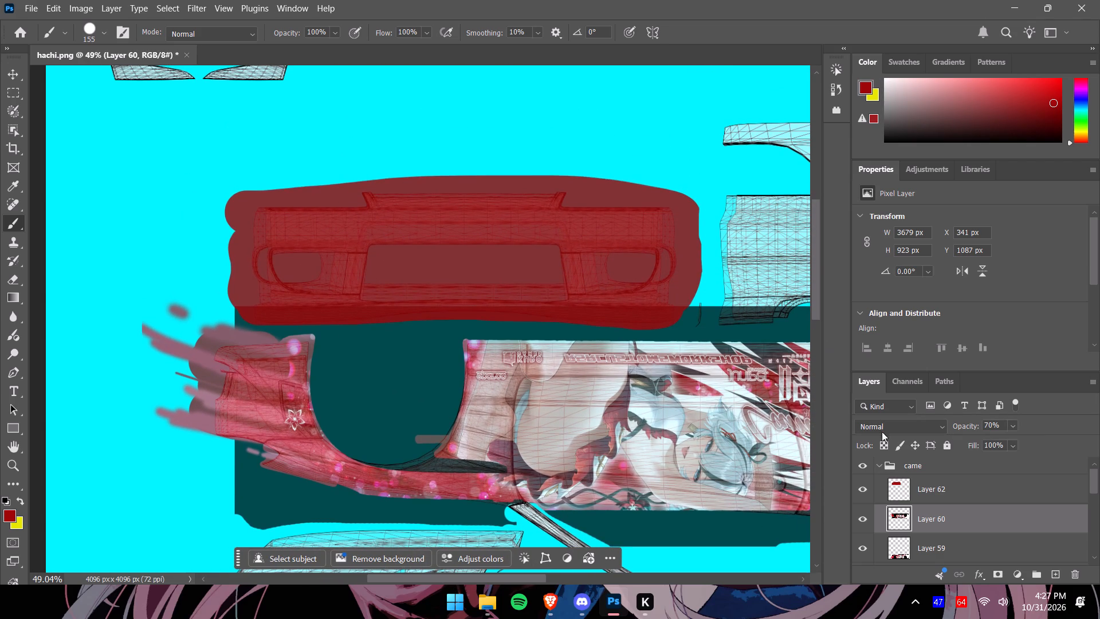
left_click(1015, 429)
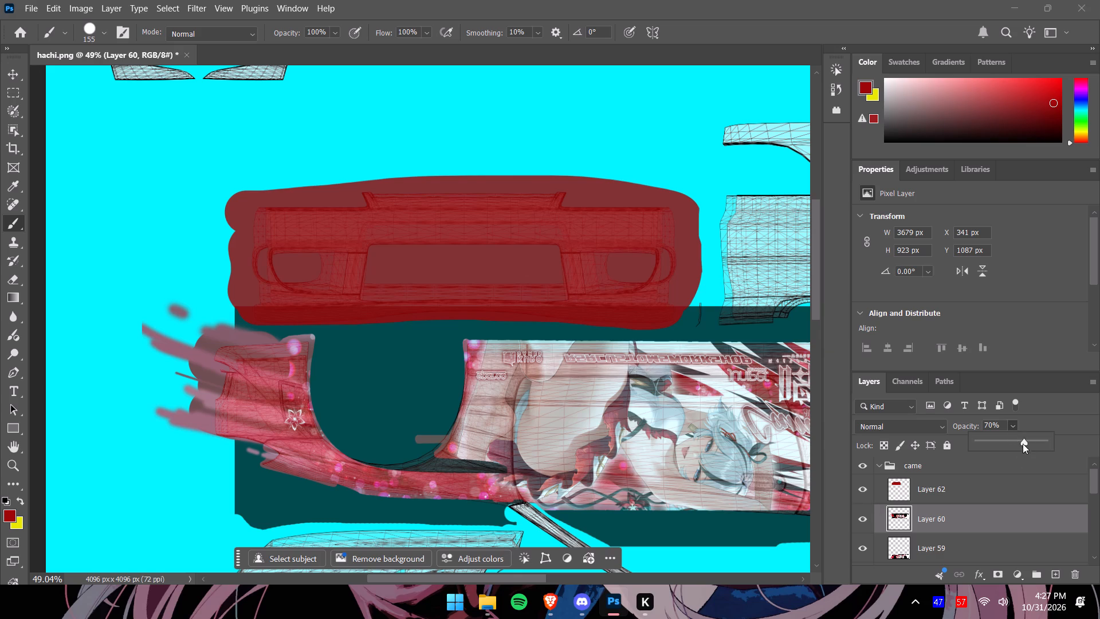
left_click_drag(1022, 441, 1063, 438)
Set the opacity of Layer 62, the red front bumper paint, to 100%.
left_click(996, 489)
left_click(1012, 426)
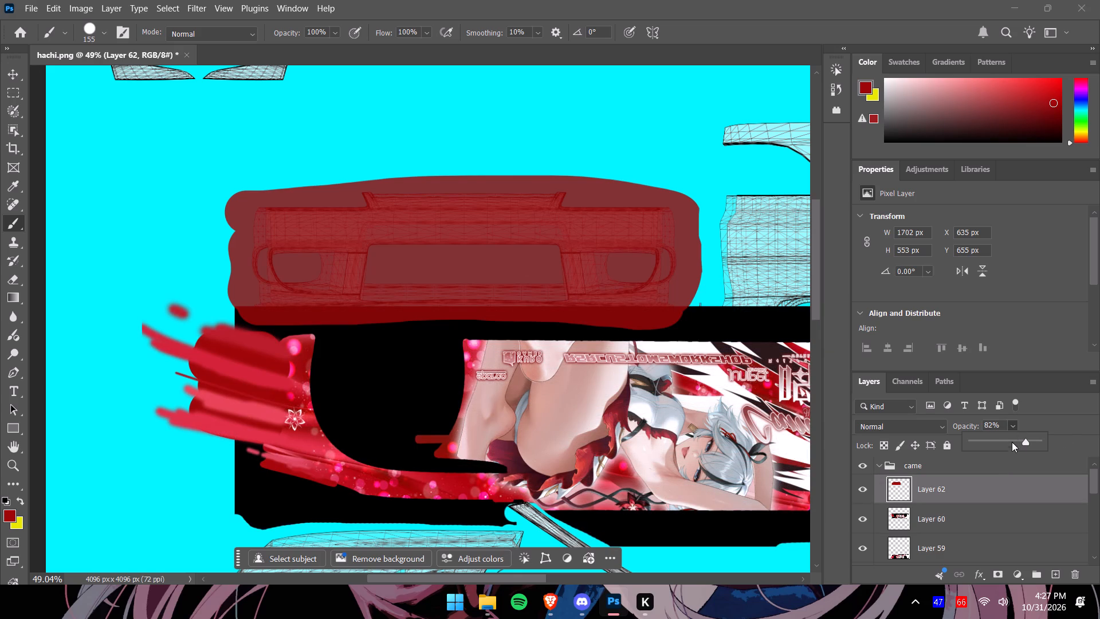
left_click_drag(1023, 444, 1066, 442)
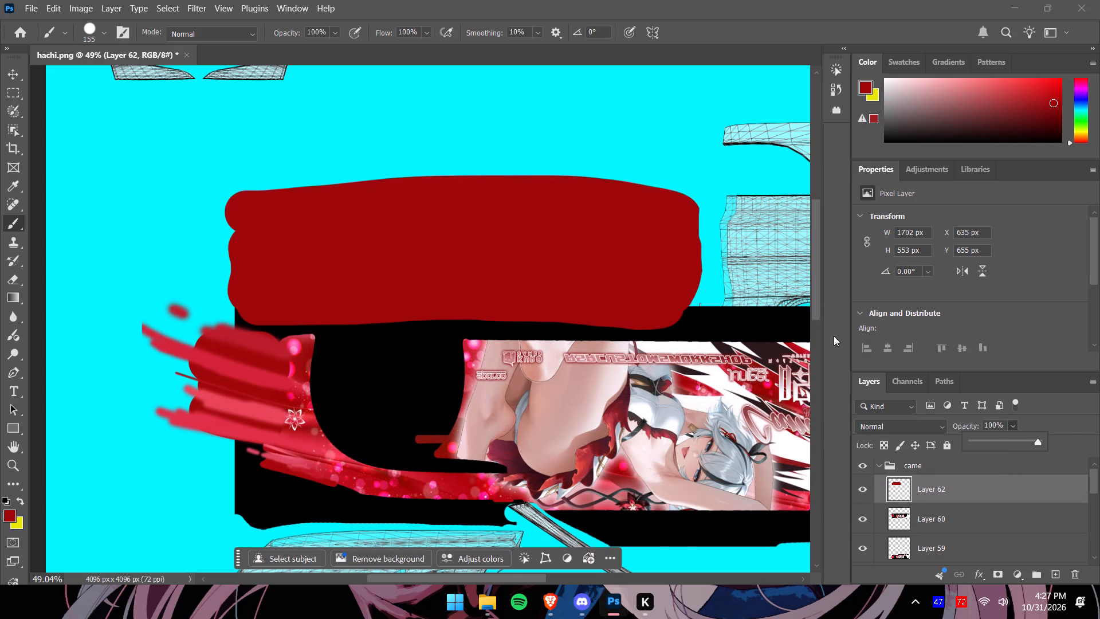
Sample white from the upper side artwork's rear end and paint the rear bumper and adjoining panel wireframe solid white on Layer 62.
left_click_drag(532, 578, 569, 575)
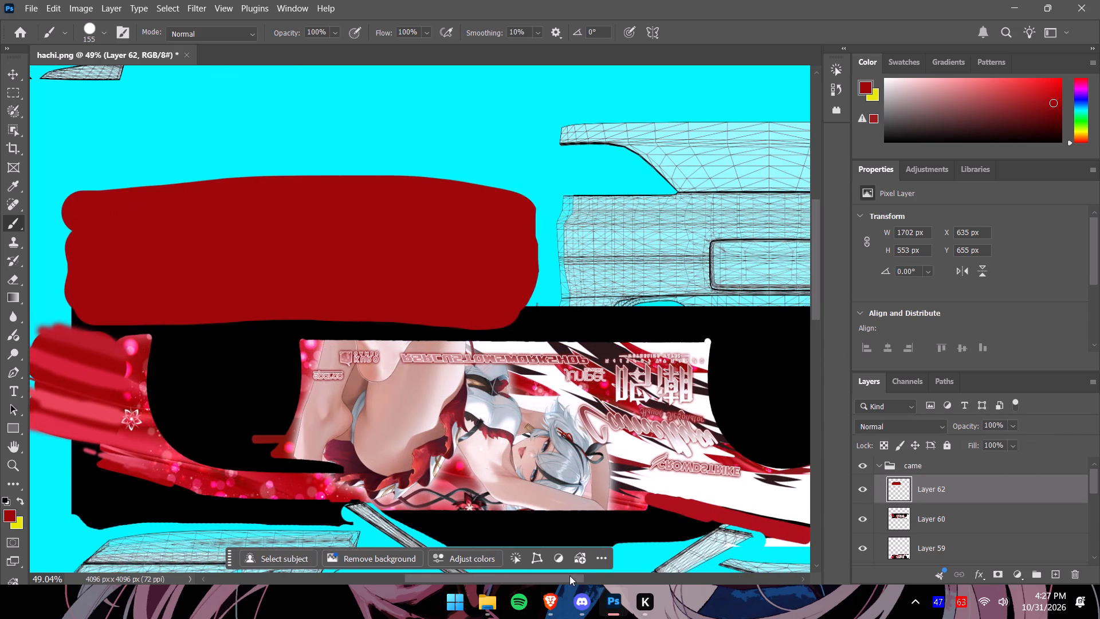
left_click_drag(569, 575, 623, 566)
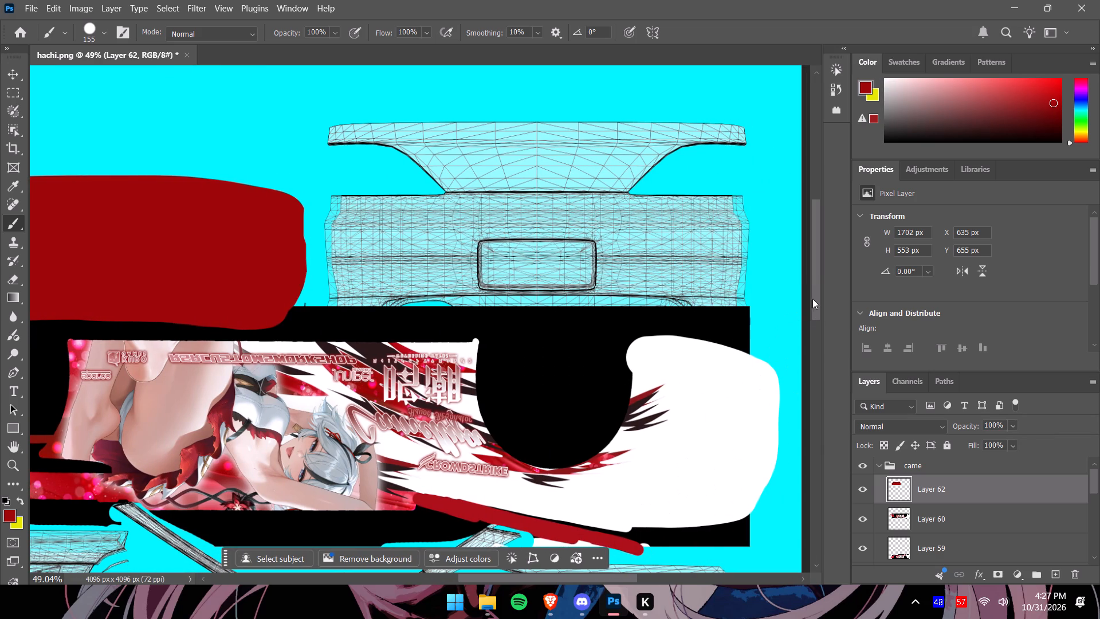
left_click(745, 408, "alt")
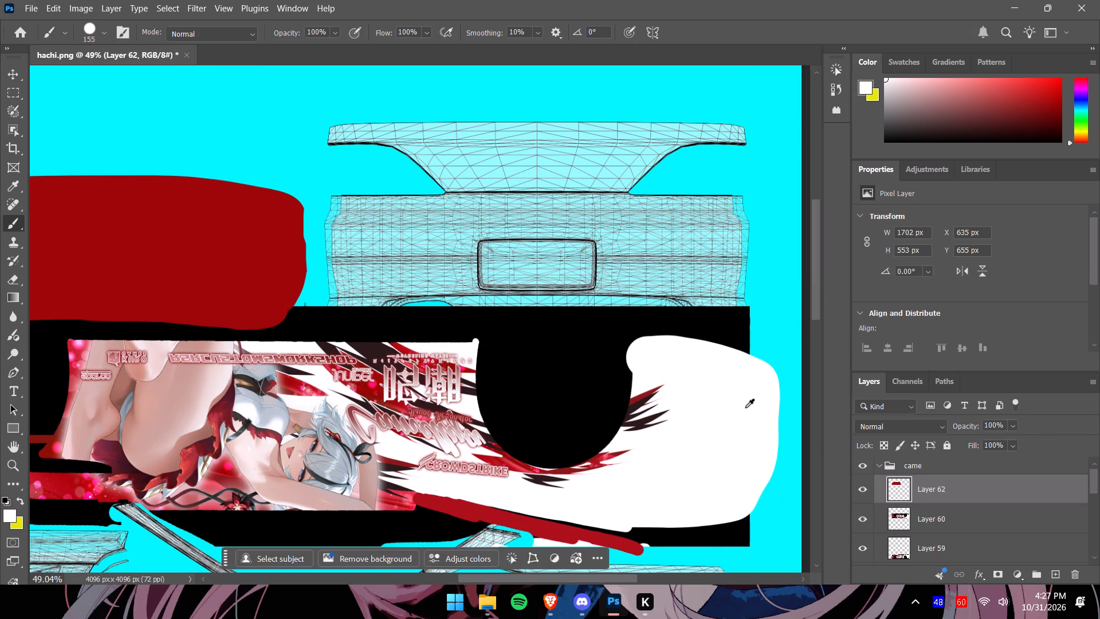
left_click_drag(331, 134, 333, 134)
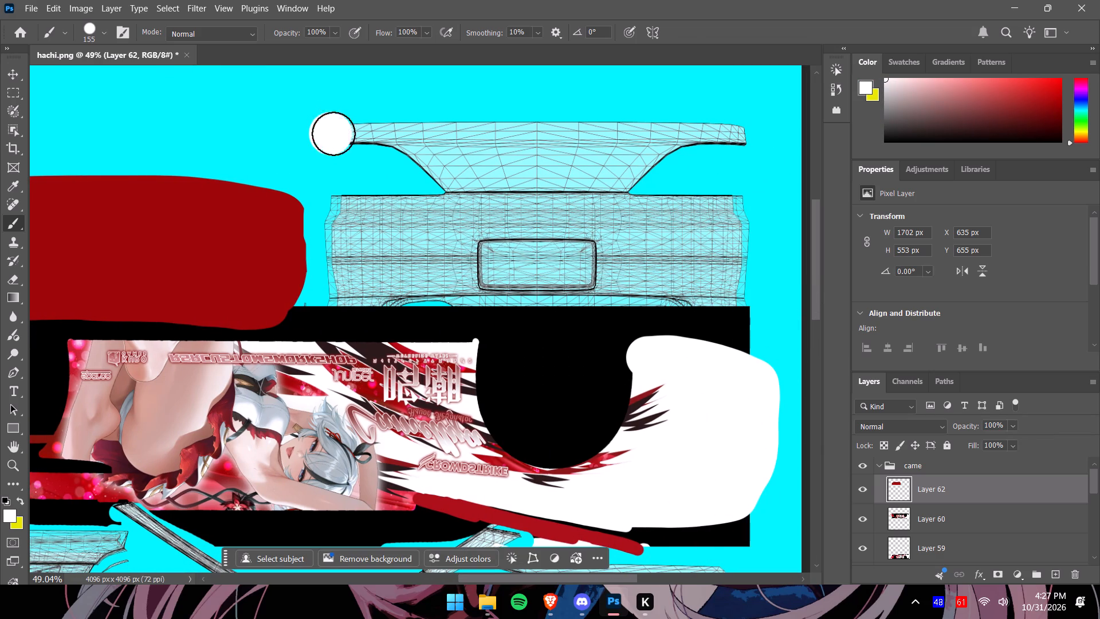
left_click_drag(333, 134, 421, 158)
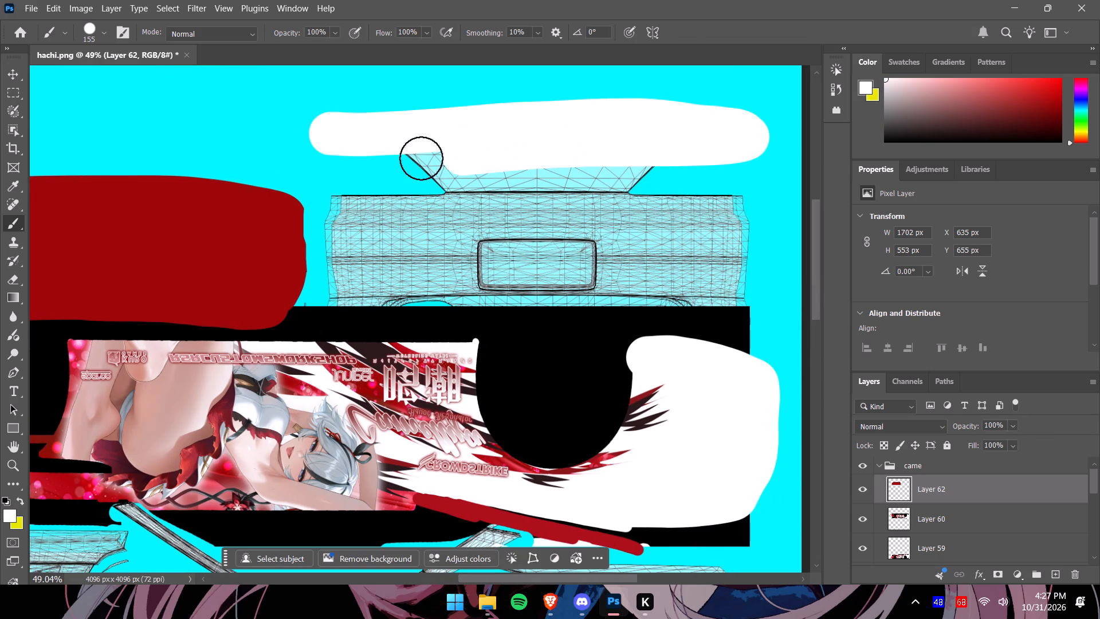
left_click_drag(421, 158, 356, 203)
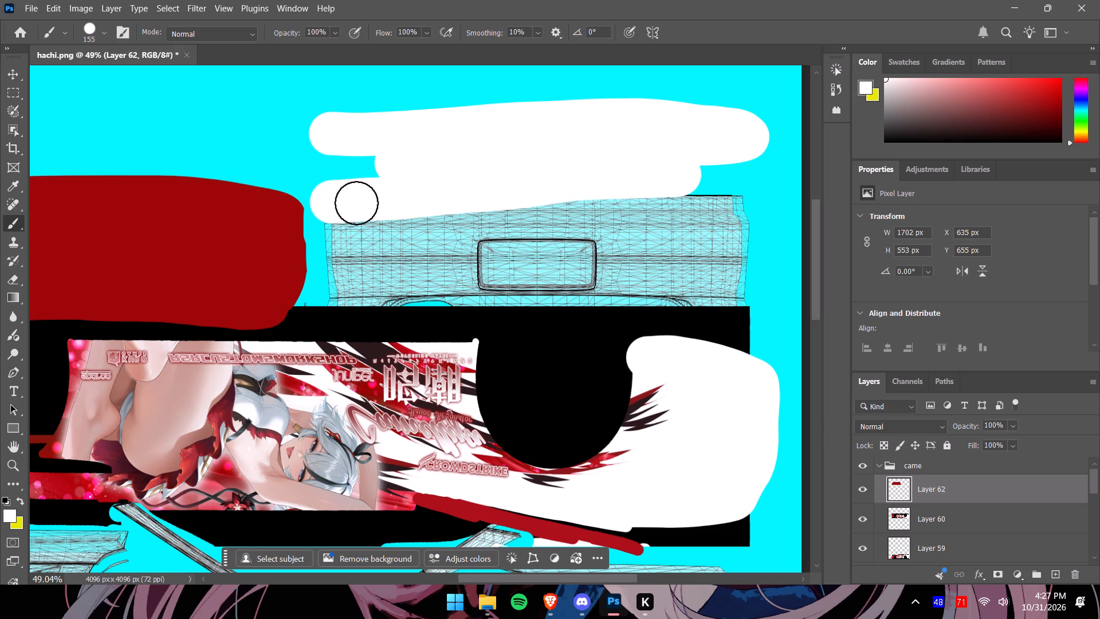
left_click_drag(356, 203, 335, 233)
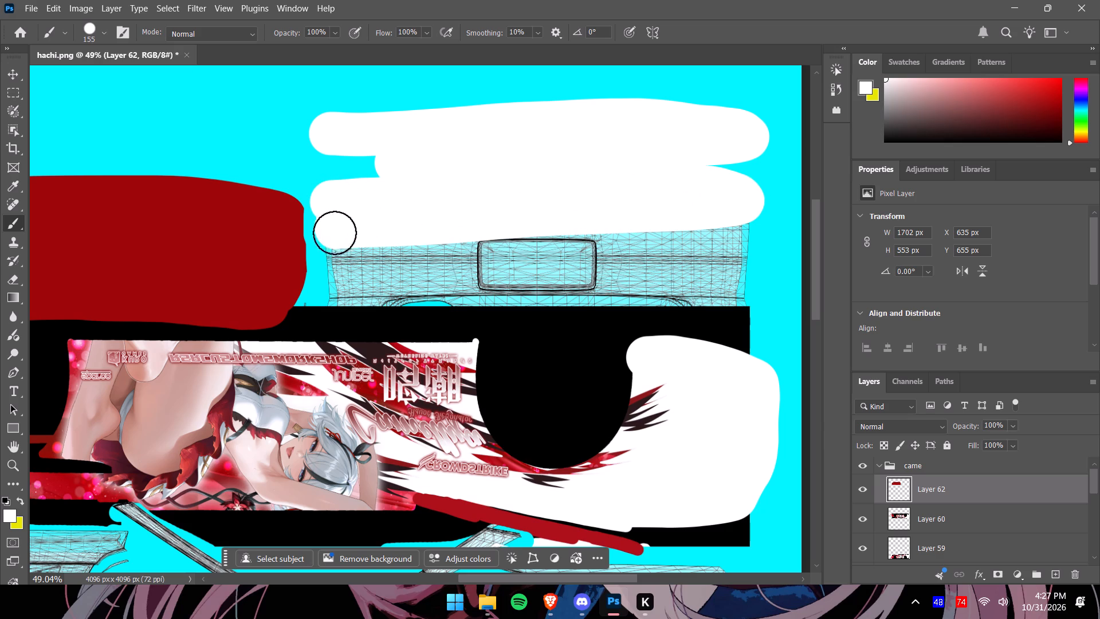
left_click_drag(335, 233, 373, 302)
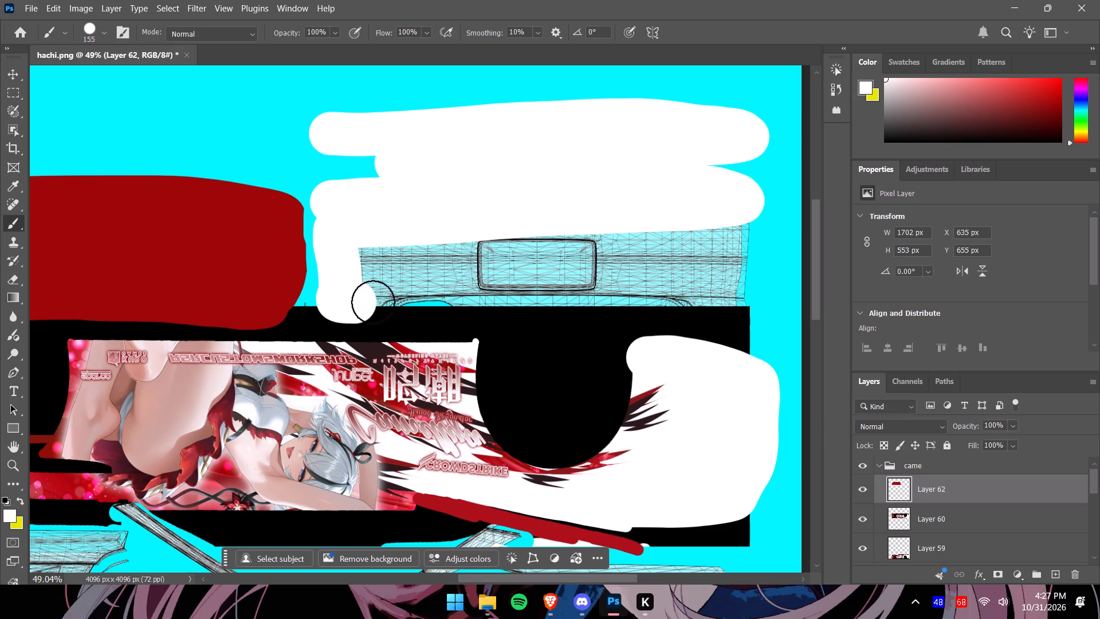
left_click_drag(373, 302, 741, 274)
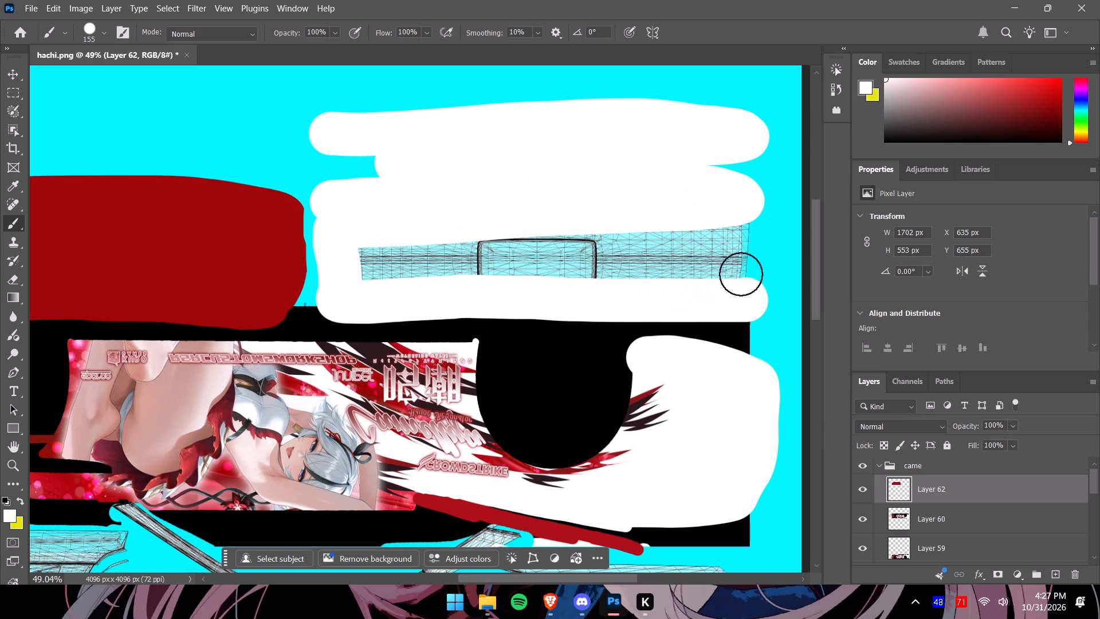
left_click_drag(741, 274, 440, 276)
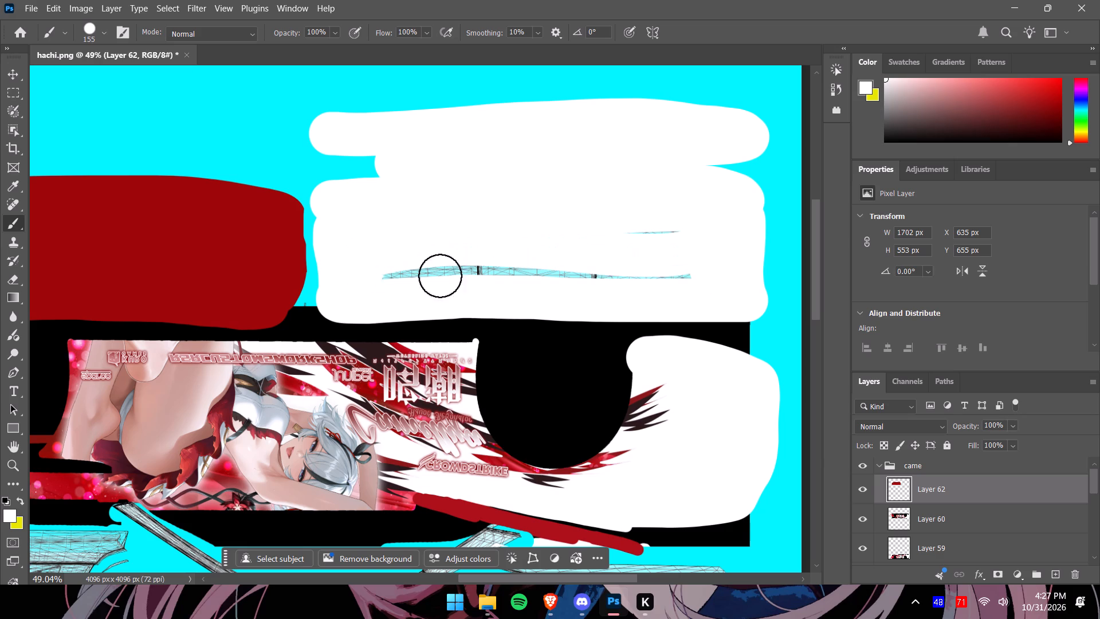
left_click_drag(440, 276, 577, 263)
Lower the opacity of the upper side artwork on Layer 60 to 68%.
left_click(933, 514)
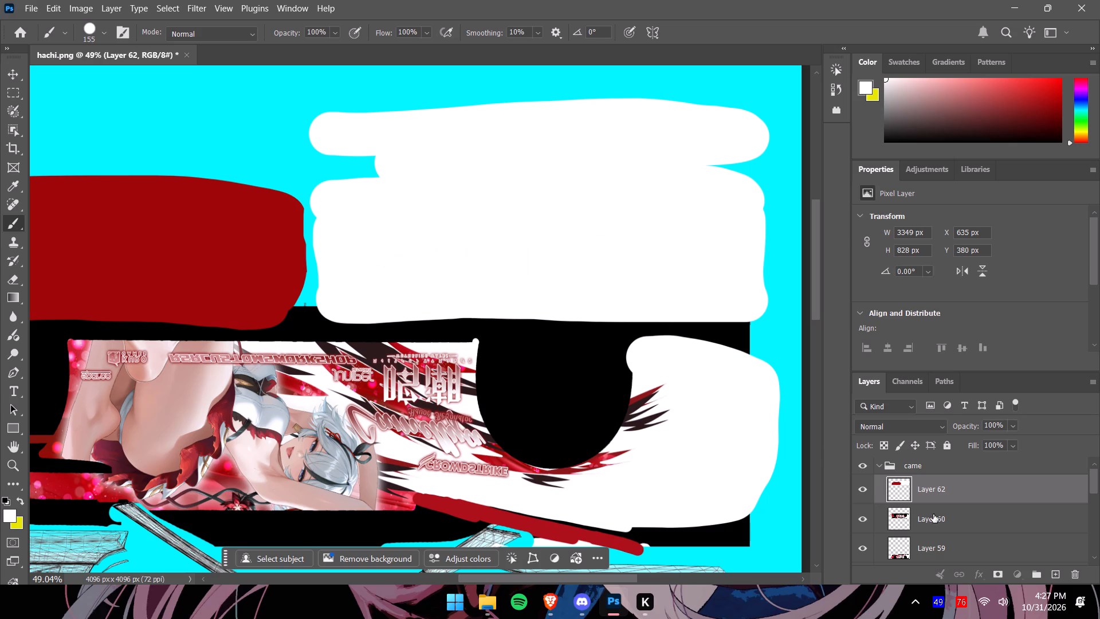
left_click(1008, 425)
left_click_drag(1024, 442, 1008, 444)
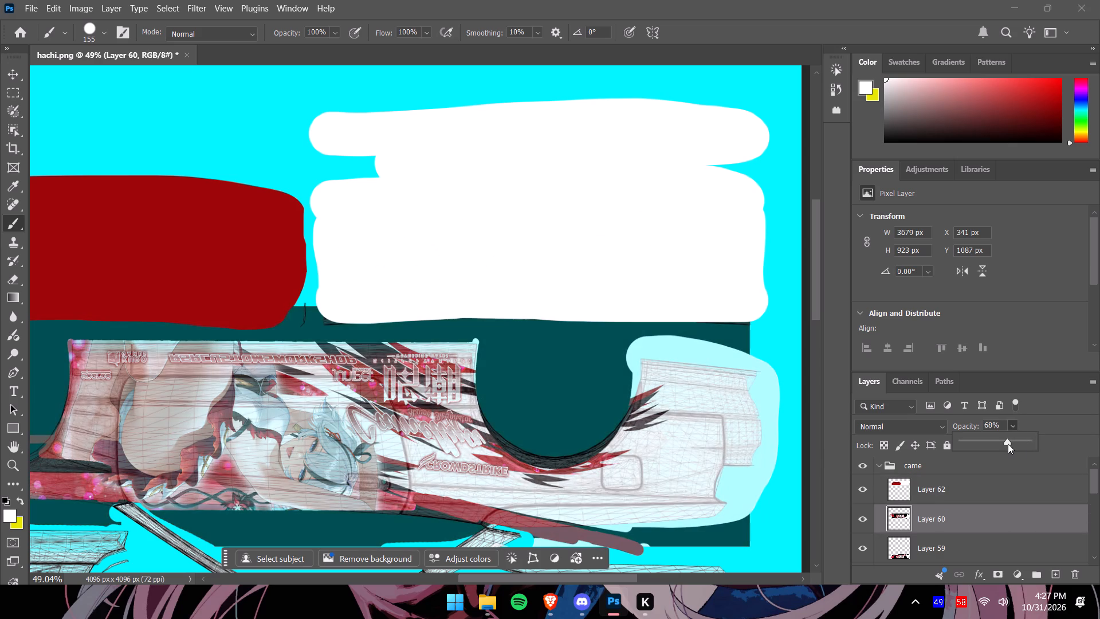
Set Layer 60's opacity to 65% and brush white over the exposed wireframe along the rear bumper's lower edge.
left_click_drag(1008, 444, 1005, 445)
left_click(329, 318)
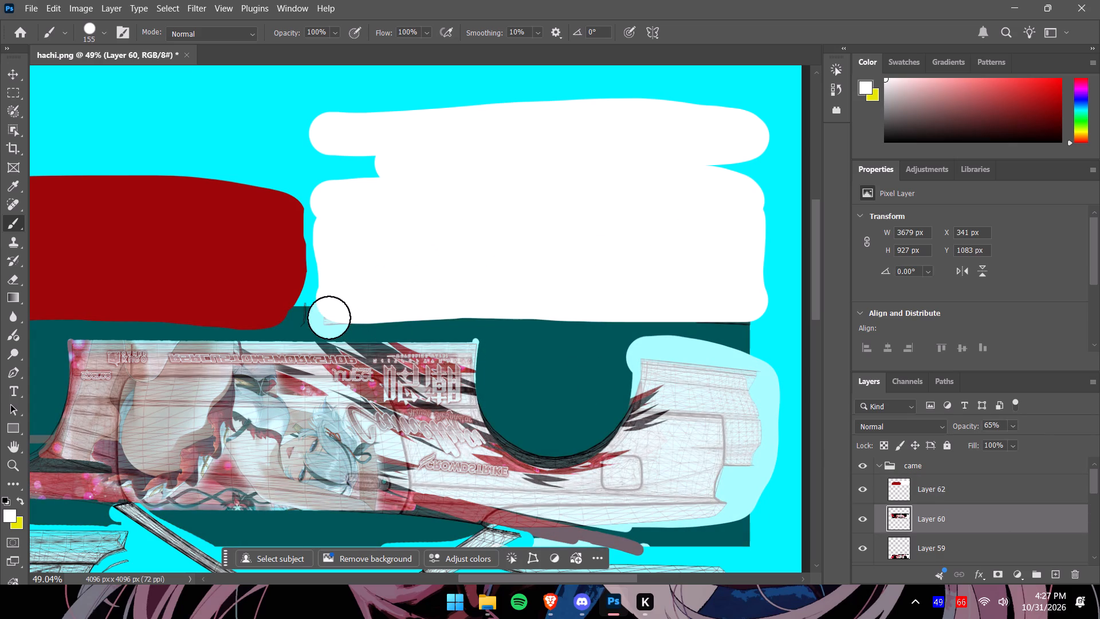
left_click(743, 310)
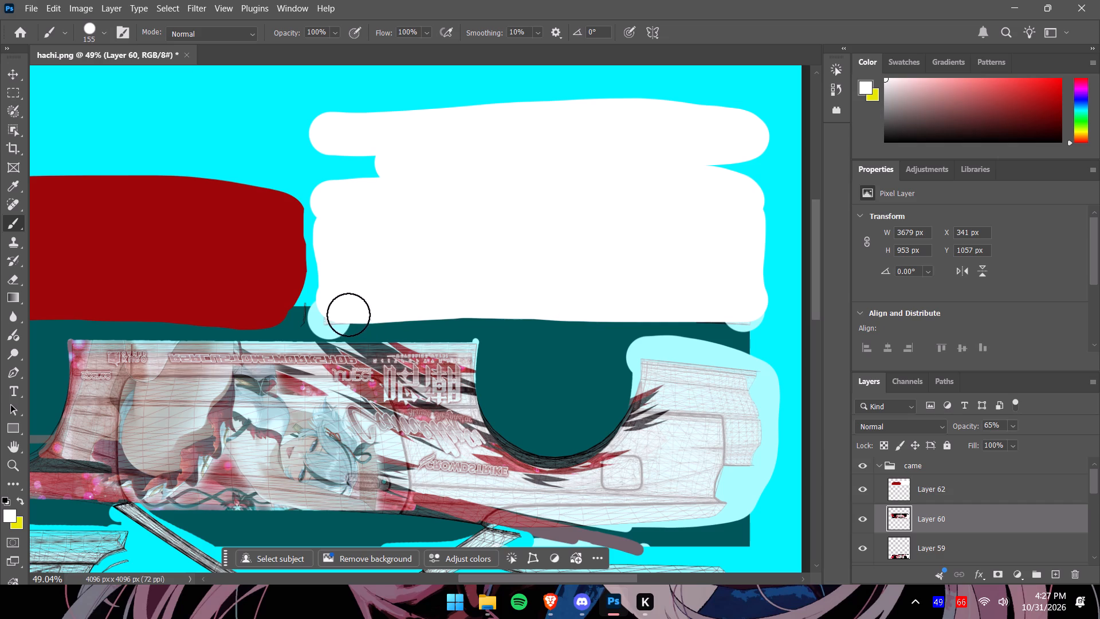
left_click_drag(343, 307, 662, 299)
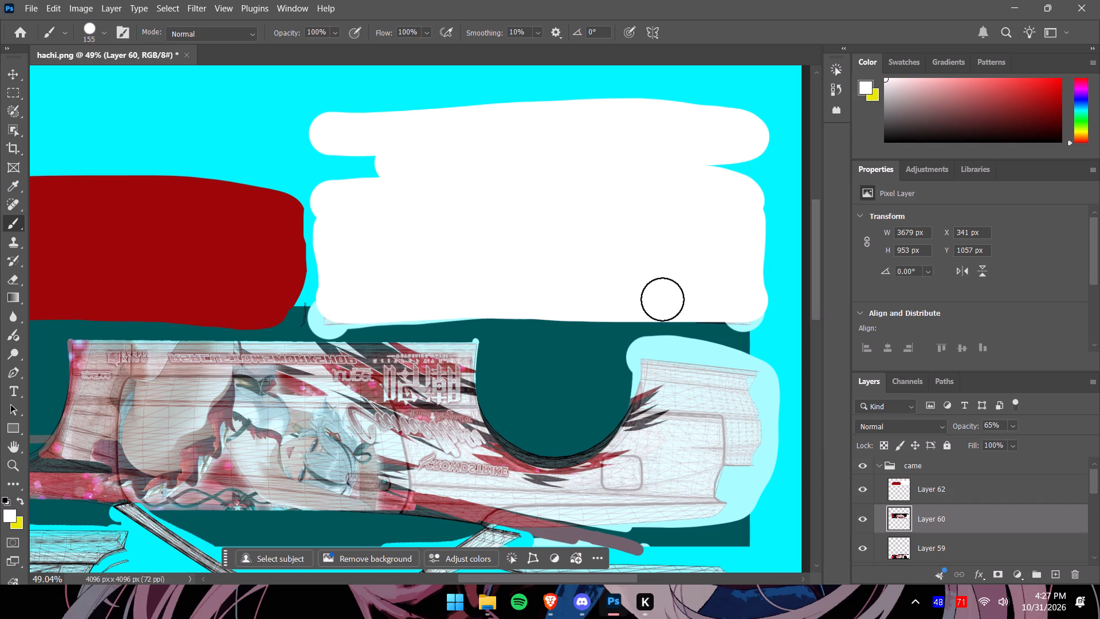
left_click_drag(662, 299, 474, 303)
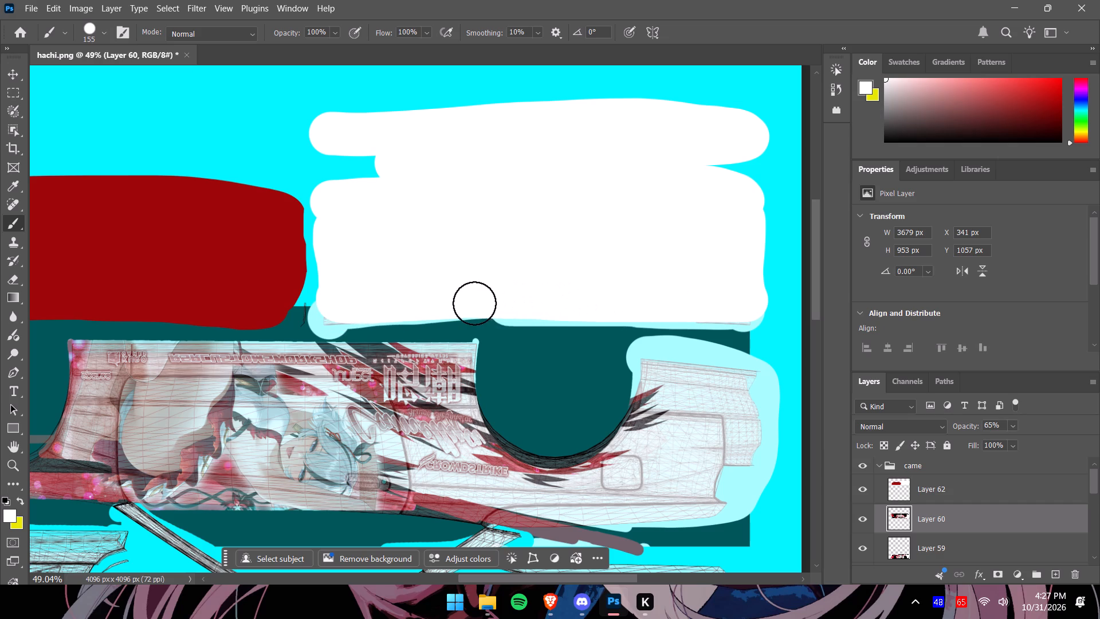
left_click_drag(474, 303, 371, 299)
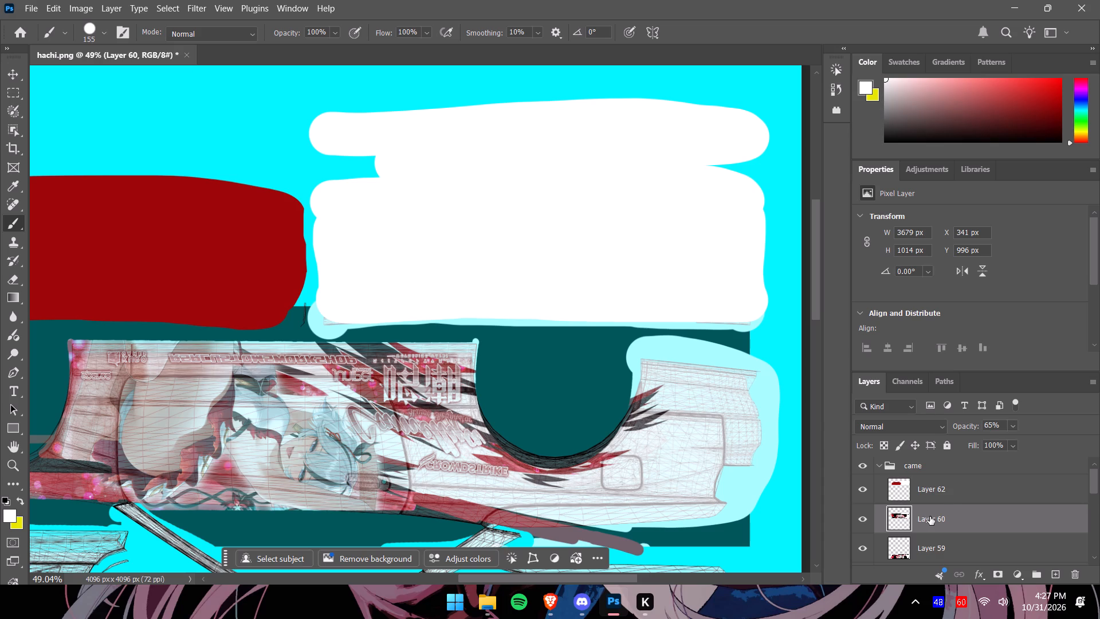
Restore Layer 60's opacity to 100%.
left_click(1008, 428)
left_click_drag(1021, 440, 1078, 437)
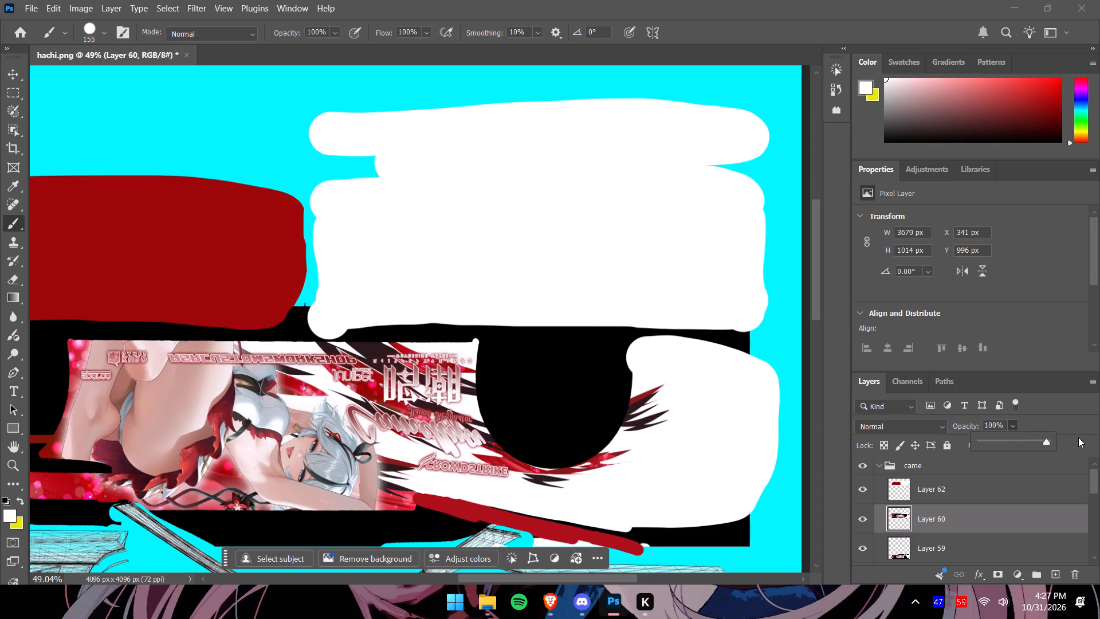
left_click_drag(1078, 437, 1079, 437)
Examine the overall livery layout, including both sides, the roof and the uncovered hood and trunk wireframes.
scroll(650, 350, "down", 9, "alt")
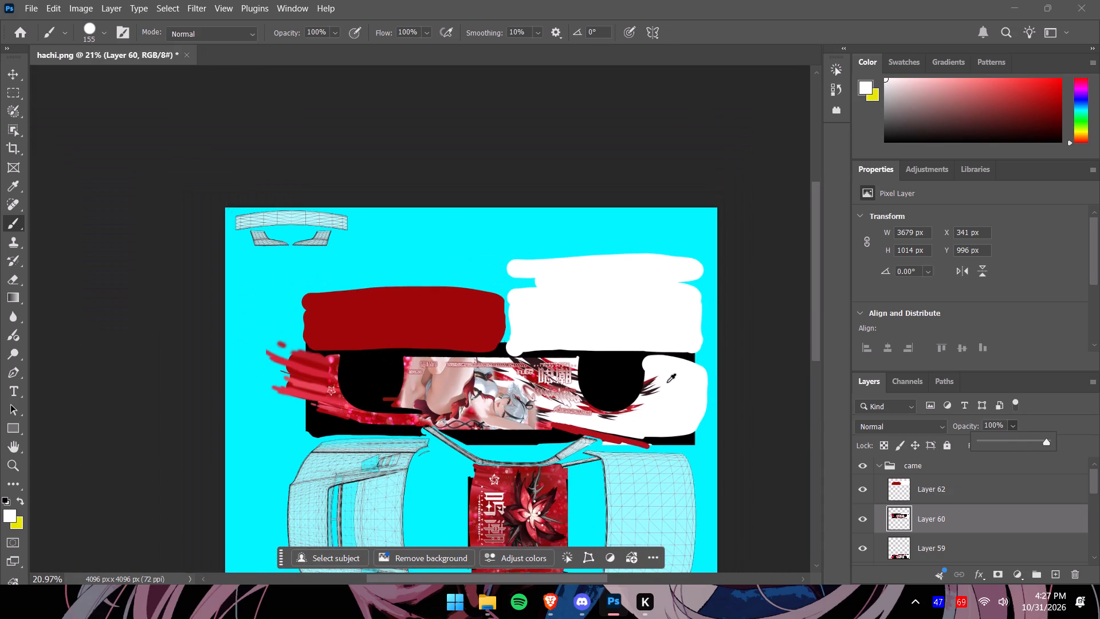
left_click_drag(820, 346, 825, 410)
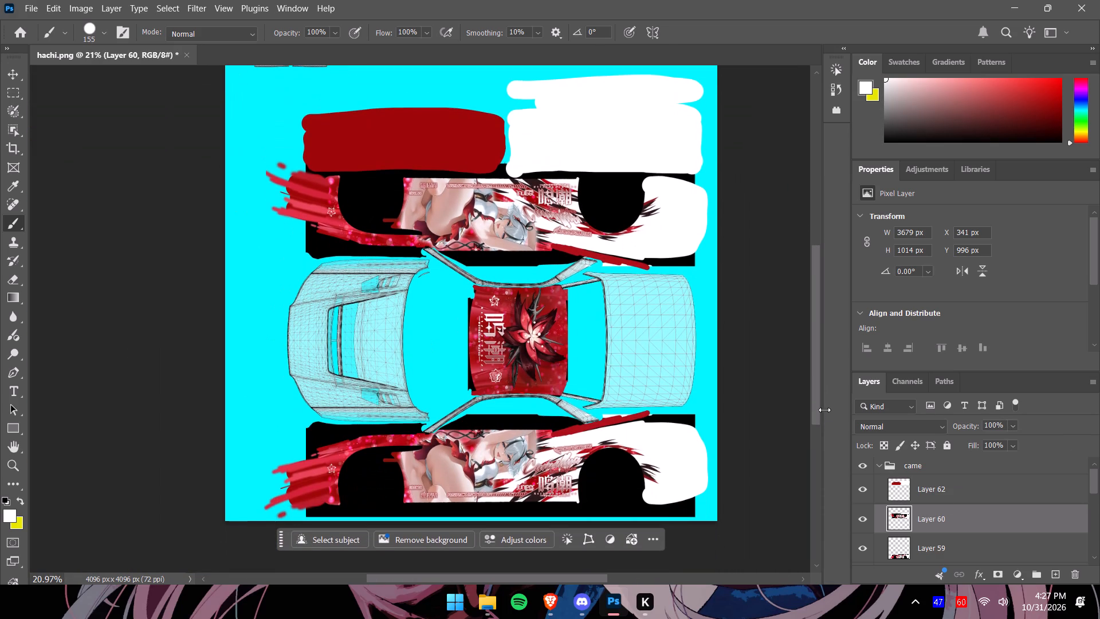
scroll(674, 351, "up", 6, "alt")
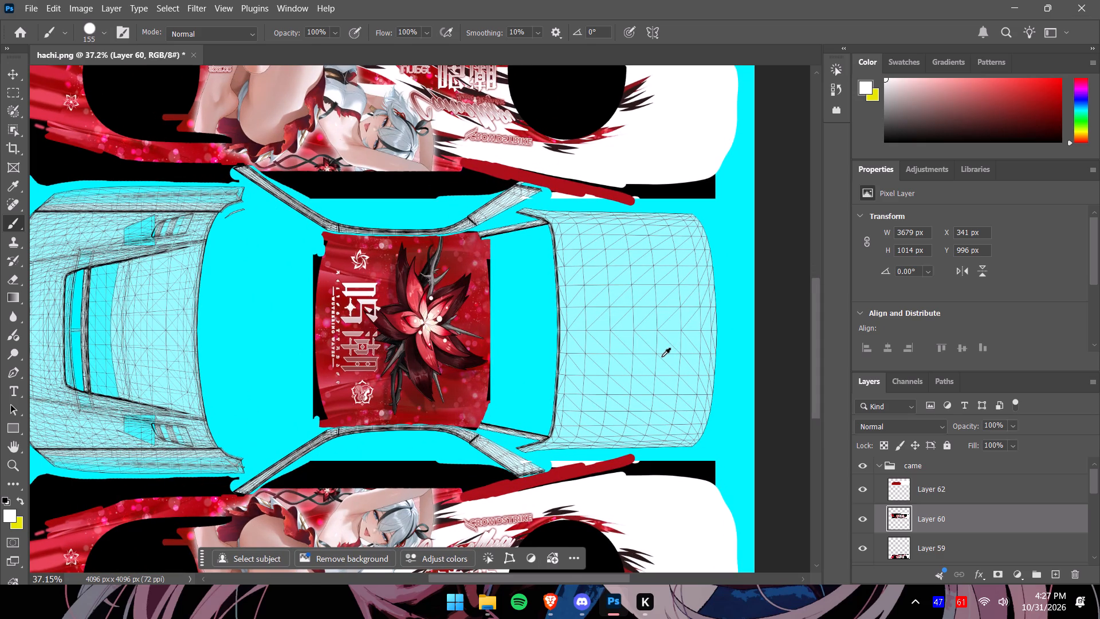
scroll(662, 356, "down", 2, "alt")
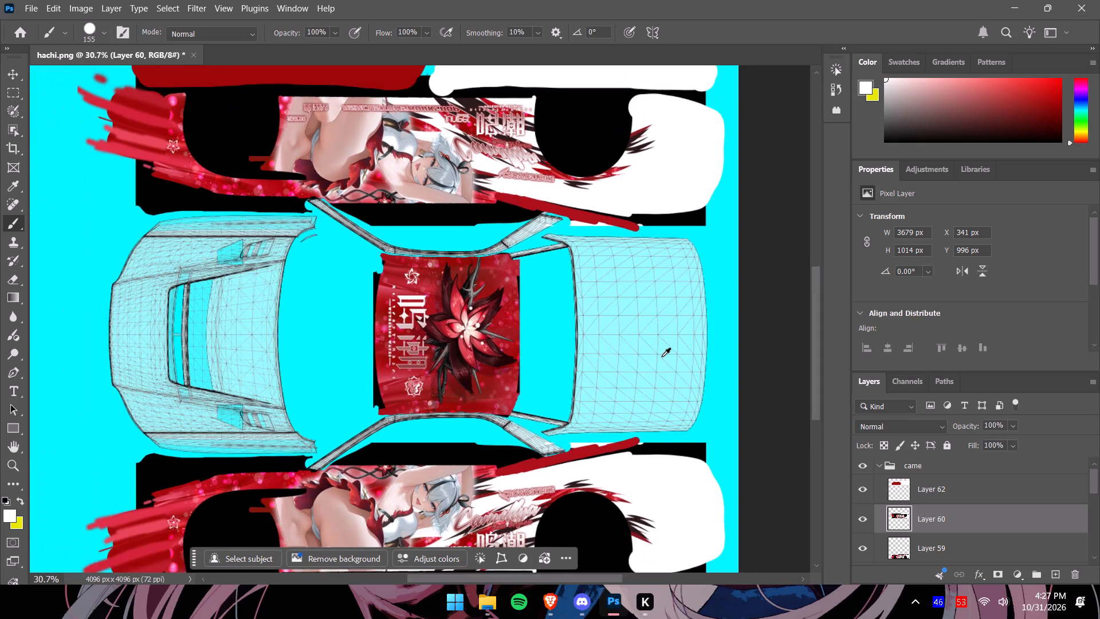
scroll(662, 356, "down", 2, "alt")
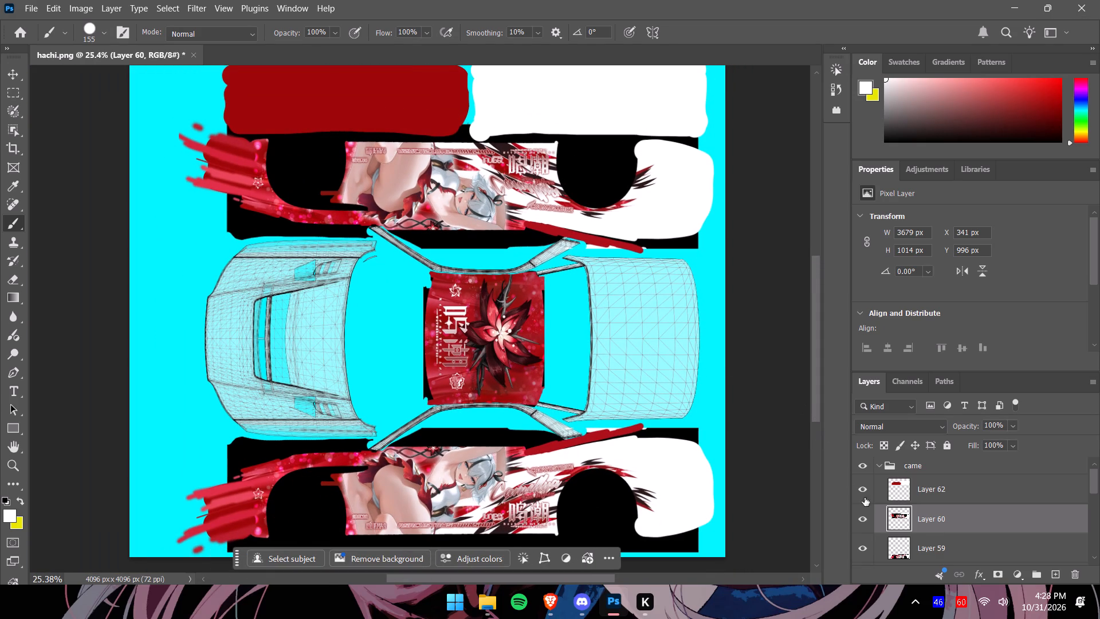
Collapse the came layer group and hide it, leaving only the wireframe template and cyan background visible.
scroll(890, 512, "down", 3)
scroll(890, 514, "up", 3)
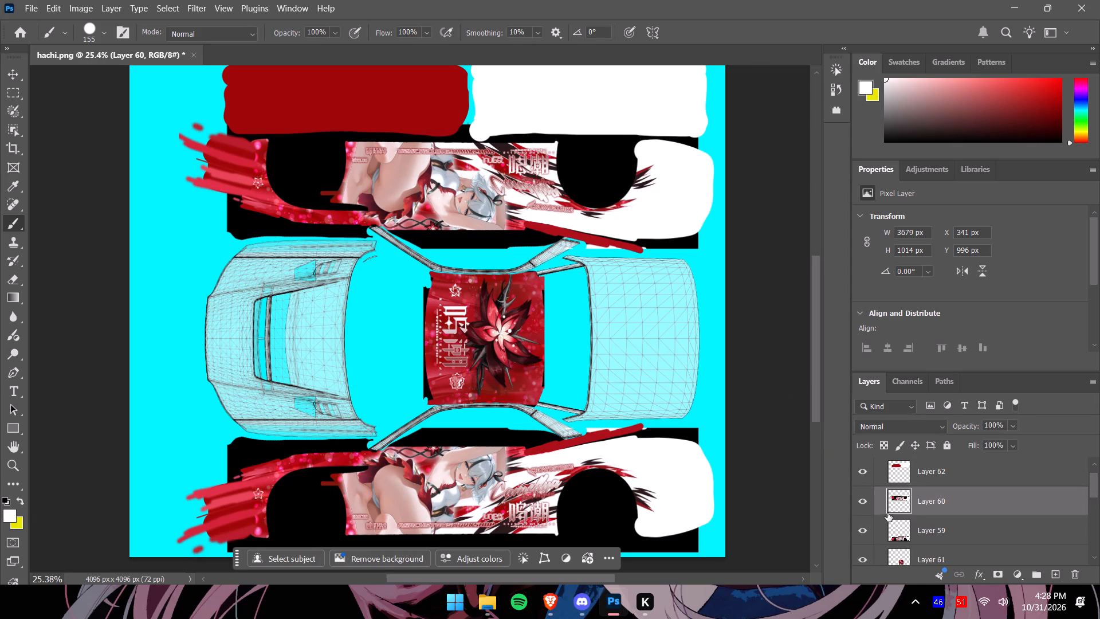
scroll(885, 512, "up", 2)
left_click(878, 466)
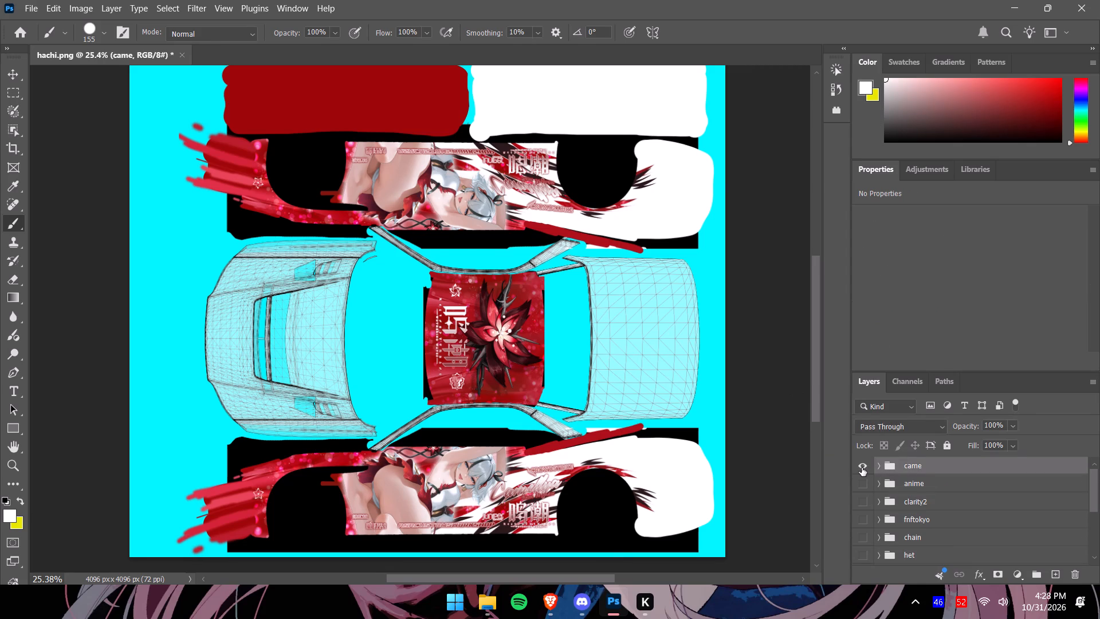
left_click(862, 468)
scroll(918, 495, "down", 9)
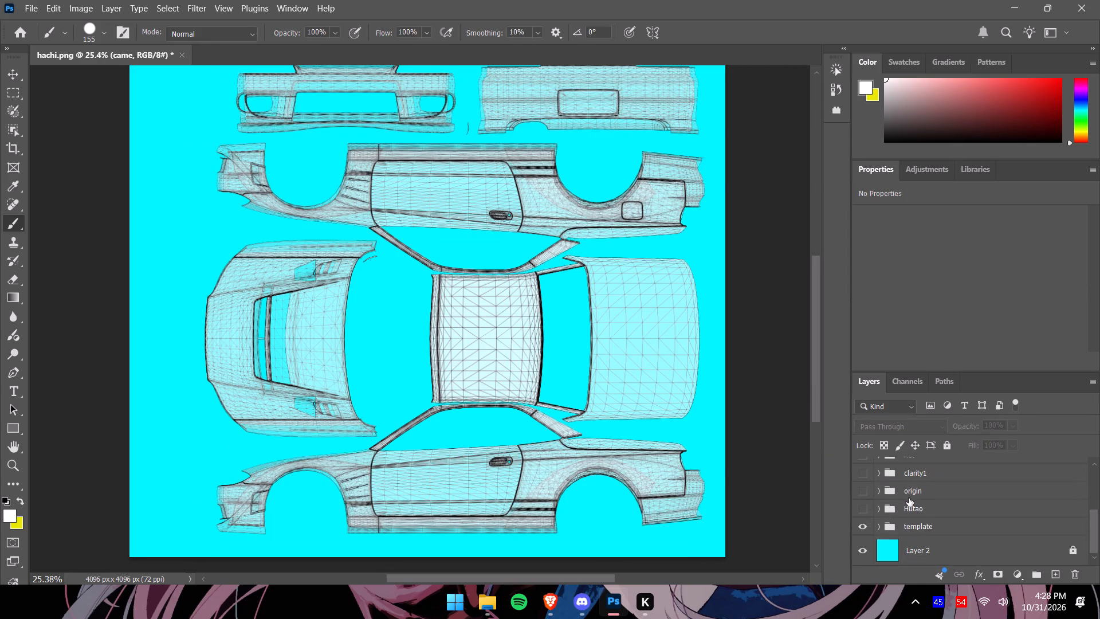
scroll(899, 510, "up", 8)
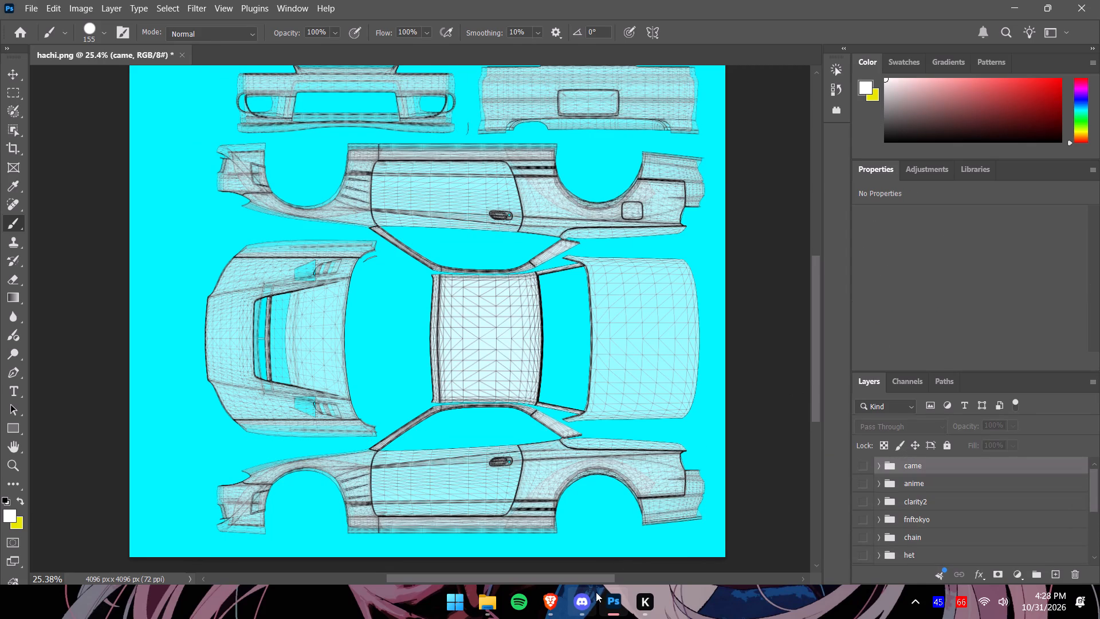